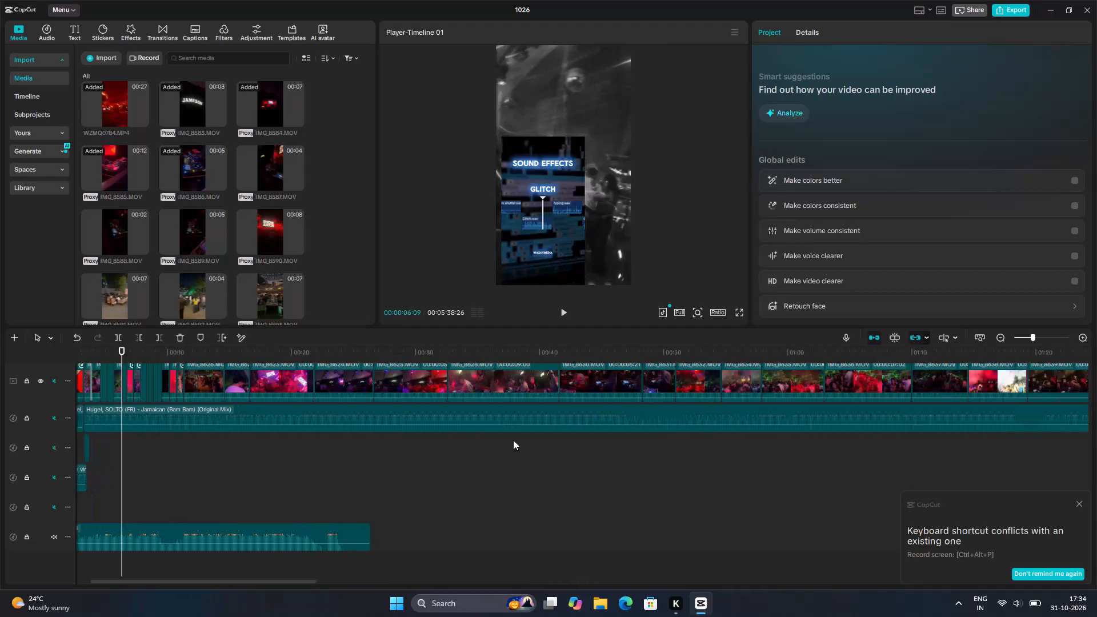
# Review the opening seconds of the timeline by playing it from the start and scrubbing back over the effects and audio layers.
pyautogui.scroll(5, 513, 440)
pyautogui.hscroll(12, 513, 440)
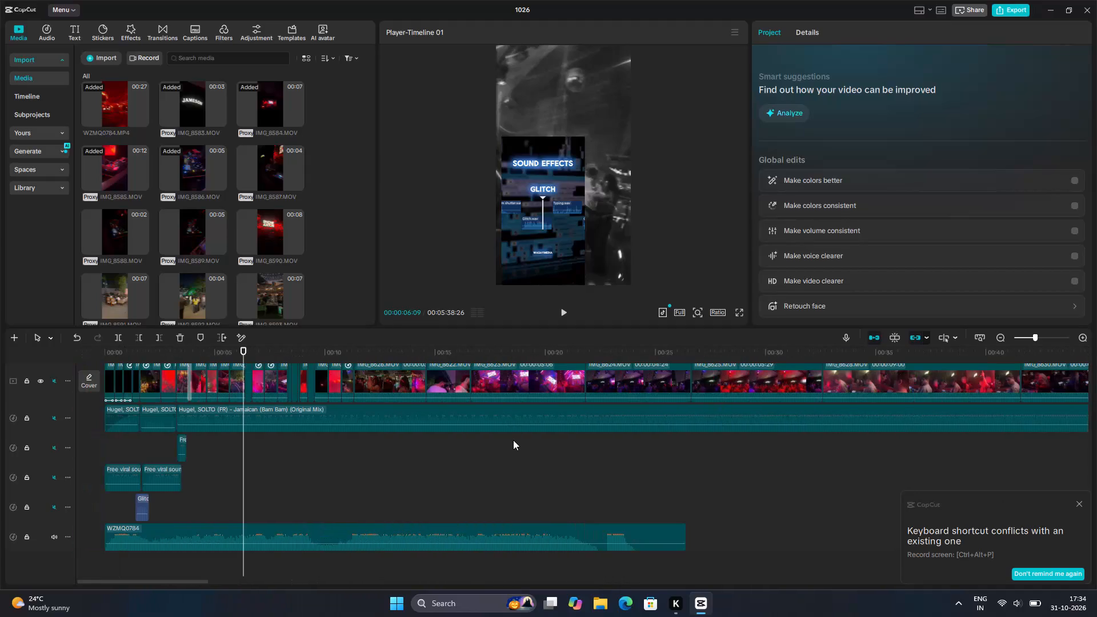
pyautogui.moveTo(242, 461); pyautogui.dragTo(237, 462)
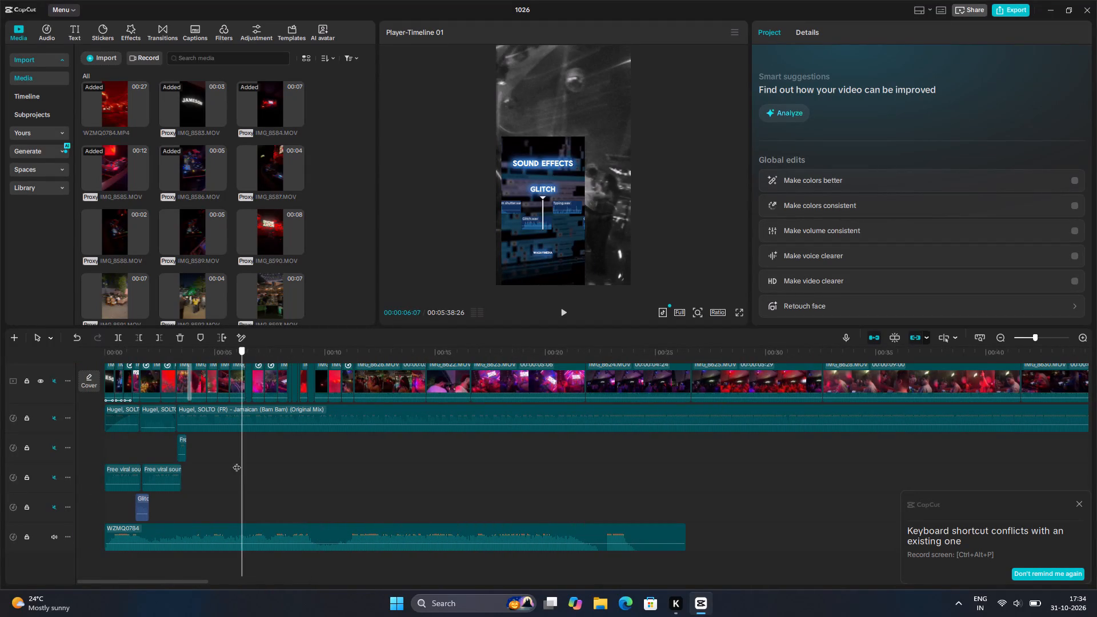
pyautogui.moveTo(237, 462); pyautogui.dragTo(41, 447)
pyautogui.press('space')
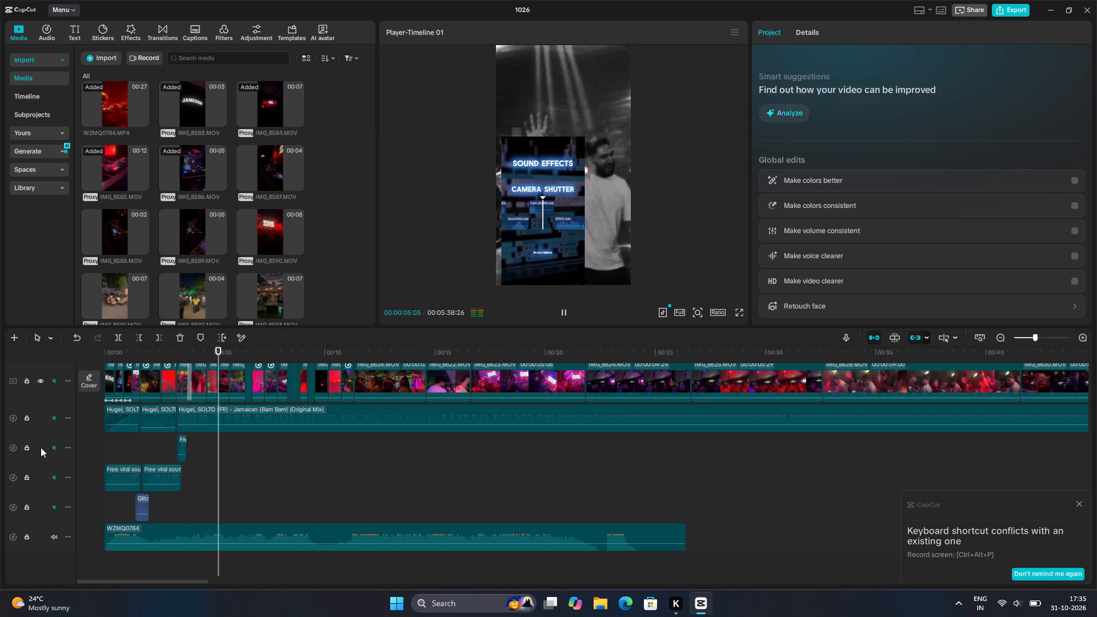
pyautogui.press('space')
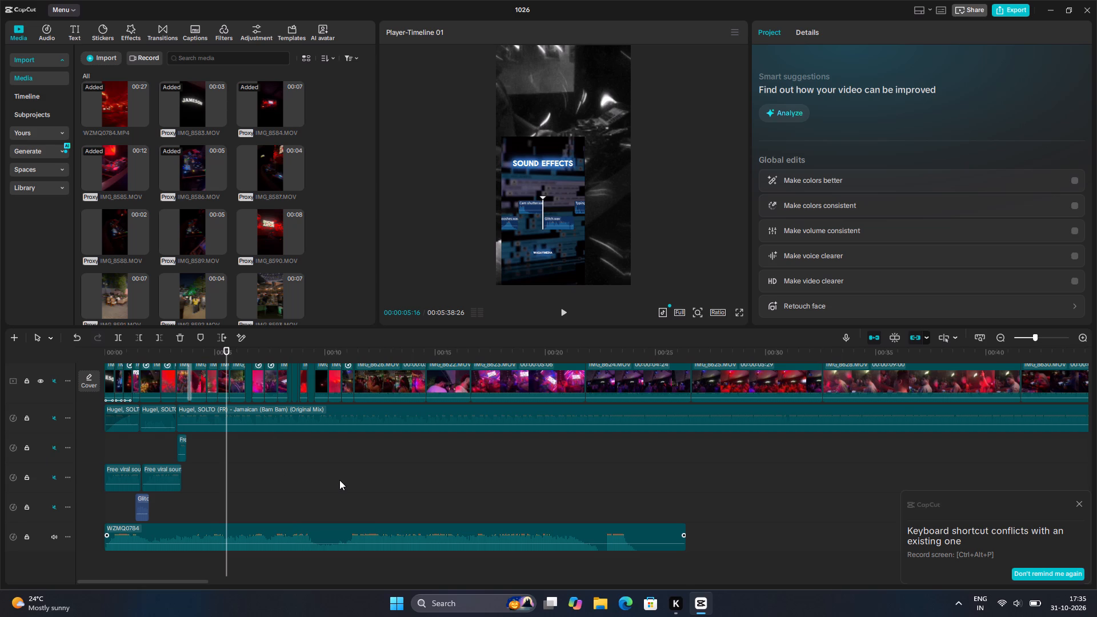
pyautogui.scroll(5, 339, 480)
pyautogui.moveTo(229, 429); pyautogui.dragTo(106, 442)
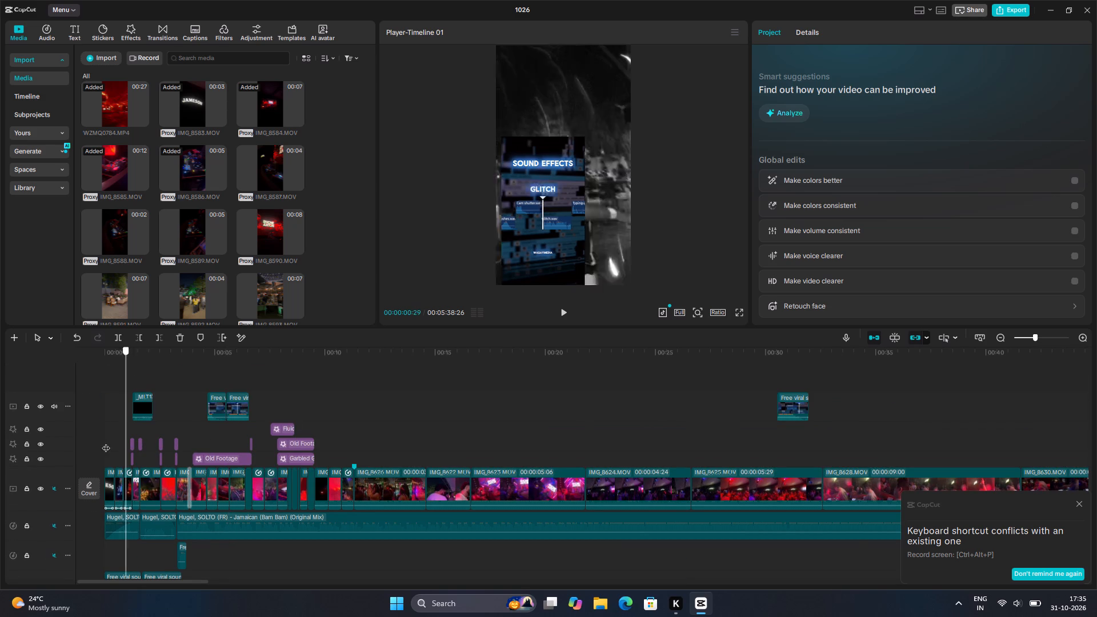
pyautogui.moveTo(106, 442); pyautogui.dragTo(107, 444)
pyautogui.keyDown('ctrl'); pyautogui.scroll(6, 211, 498); pyautogui.keyUp('ctrl')
pyautogui.scroll(-6, 211, 498)
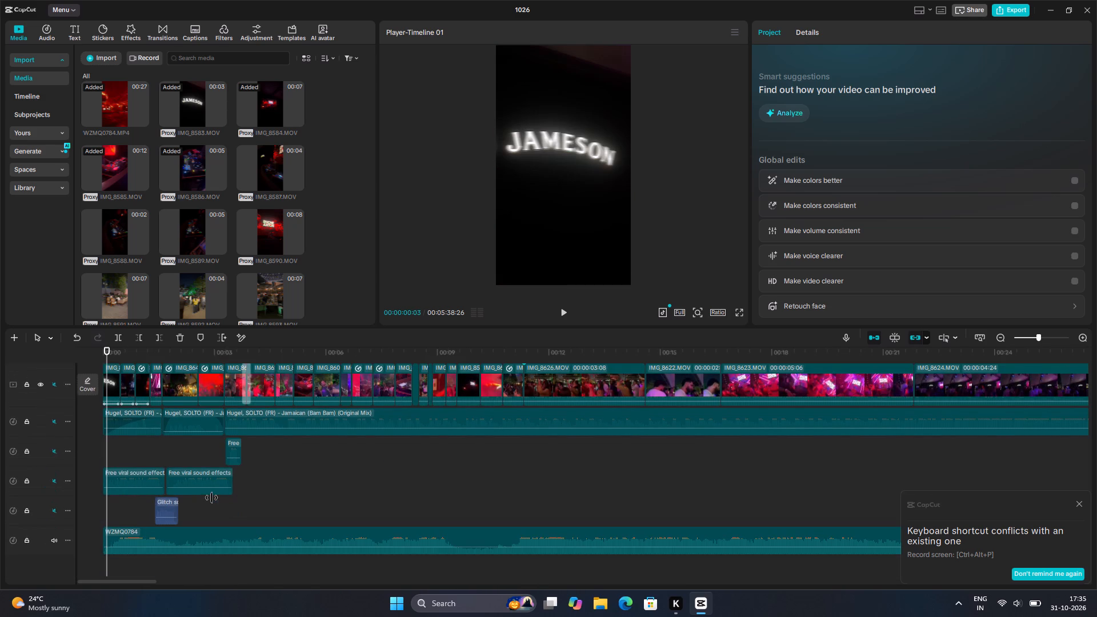
# Find the Hugel, SOLTO song video among the imported media and preview it.
pyautogui.click(201, 535)
pyautogui.scroll(-4, 234, 223)
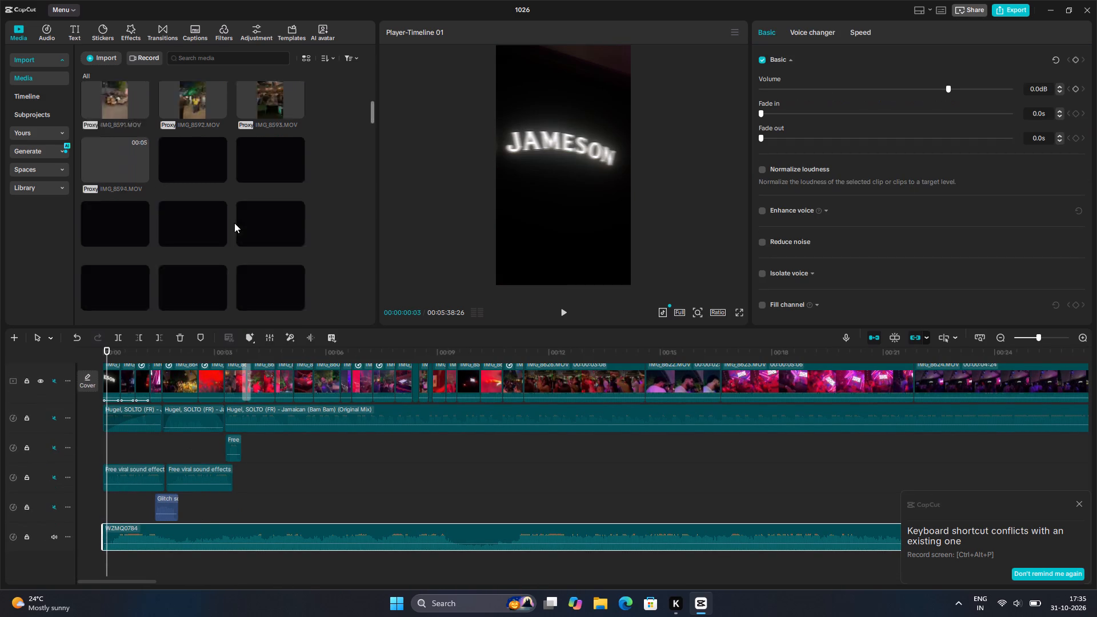
pyautogui.scroll(-3, 234, 223)
pyautogui.scroll(1, 180, 176)
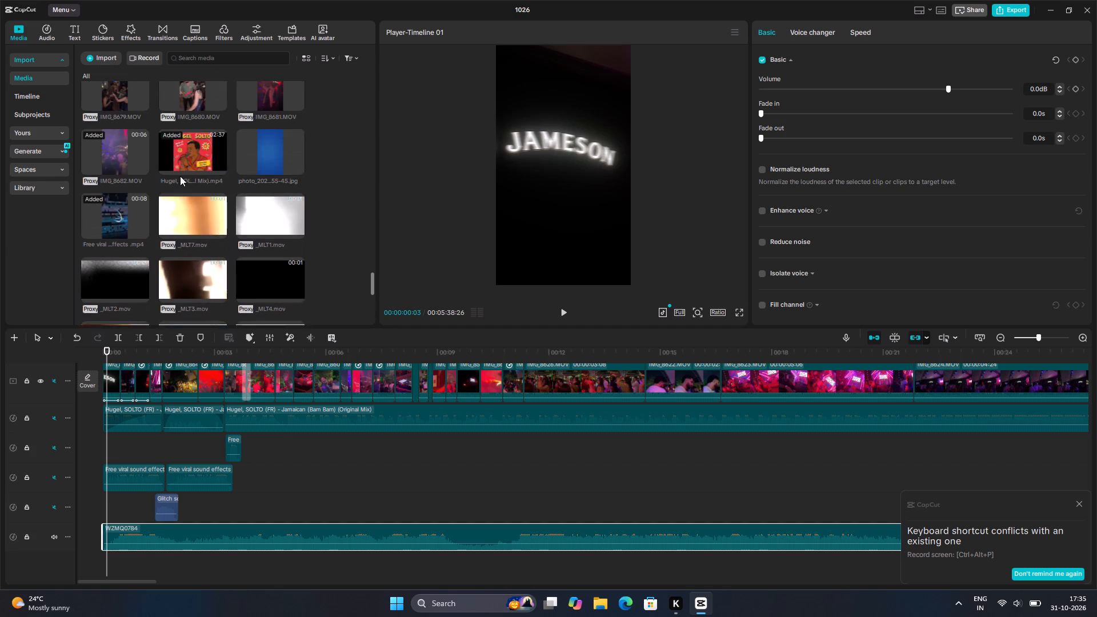
pyautogui.scroll(2, 180, 176)
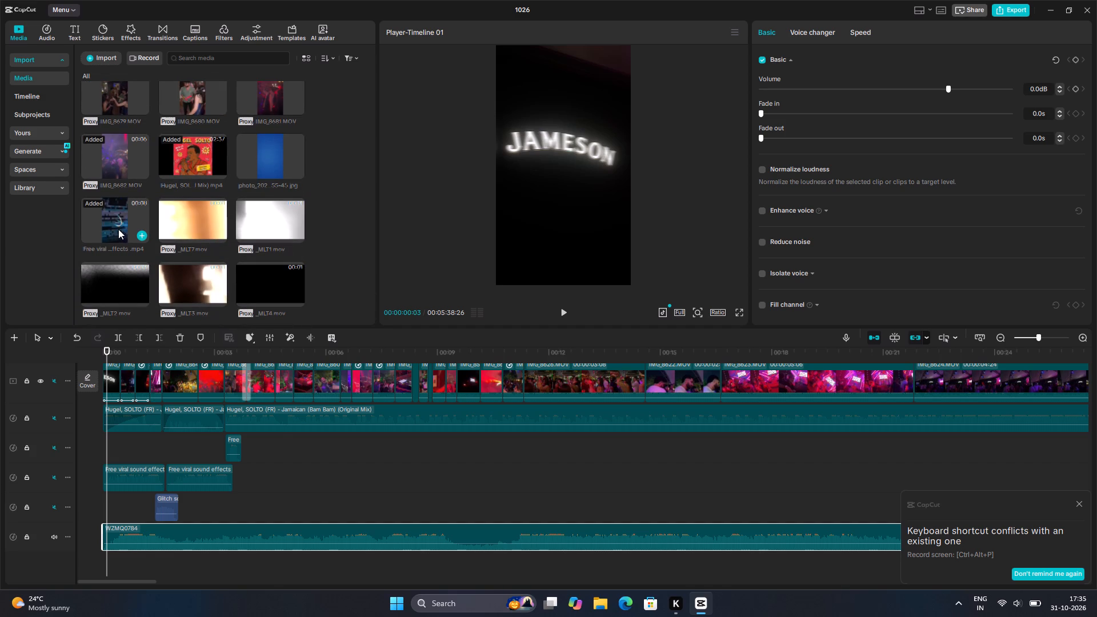
pyautogui.doubleClick(181, 171)
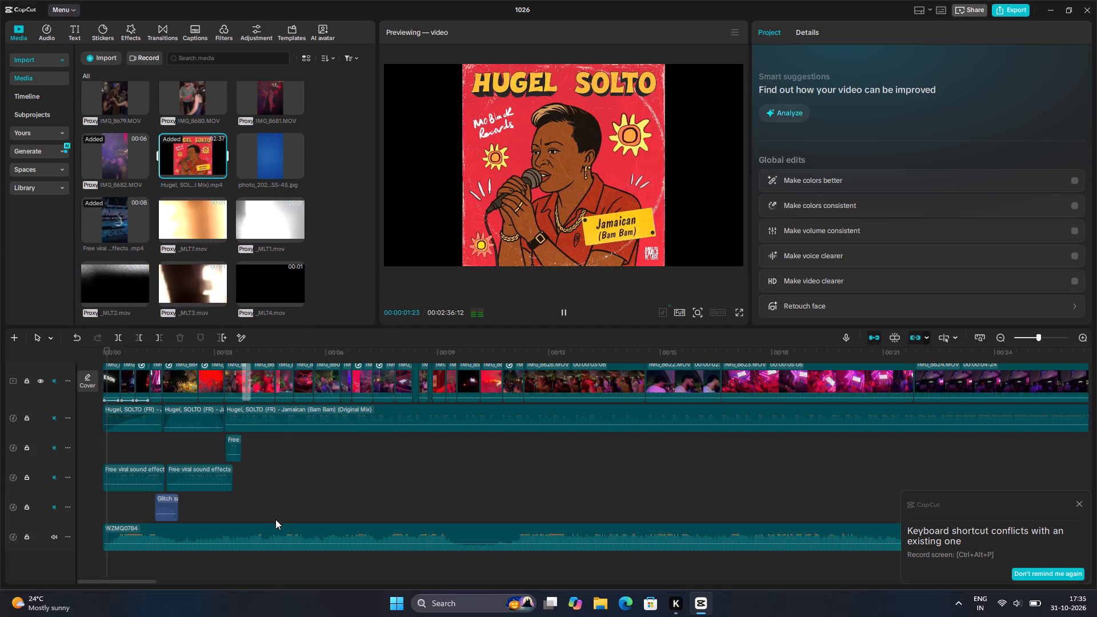
# Delete the WZMQ0784 audio clip from the bottom audio track of the timeline.
pyautogui.click(278, 535)
pyautogui.press('Delete')
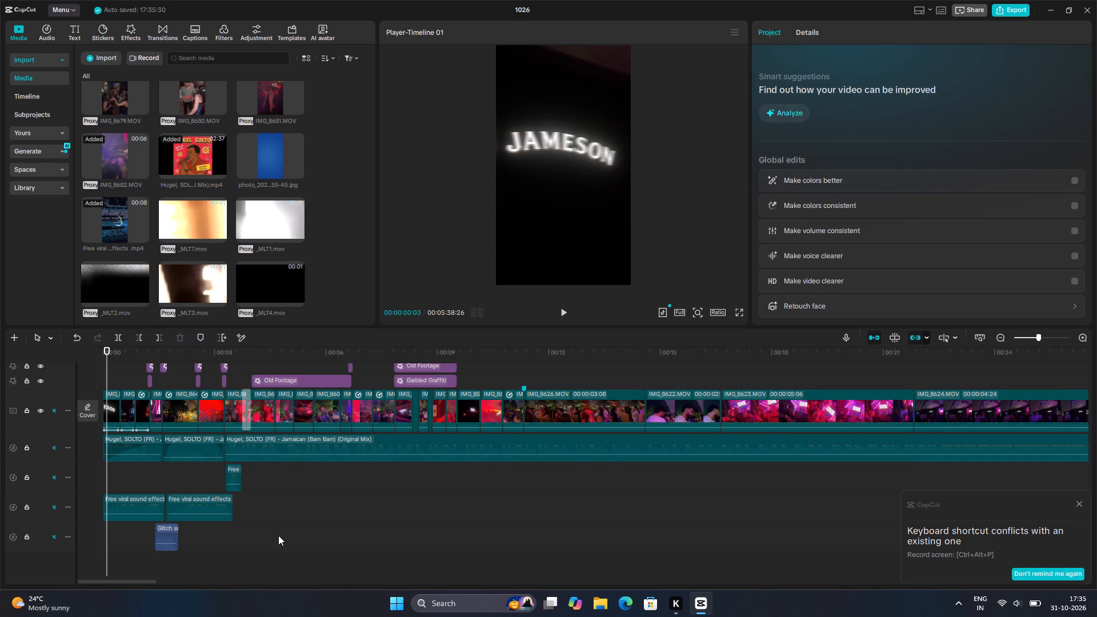
# Play the edit from its beginning to about 12 seconds to review the cuts.
pyautogui.press('space')
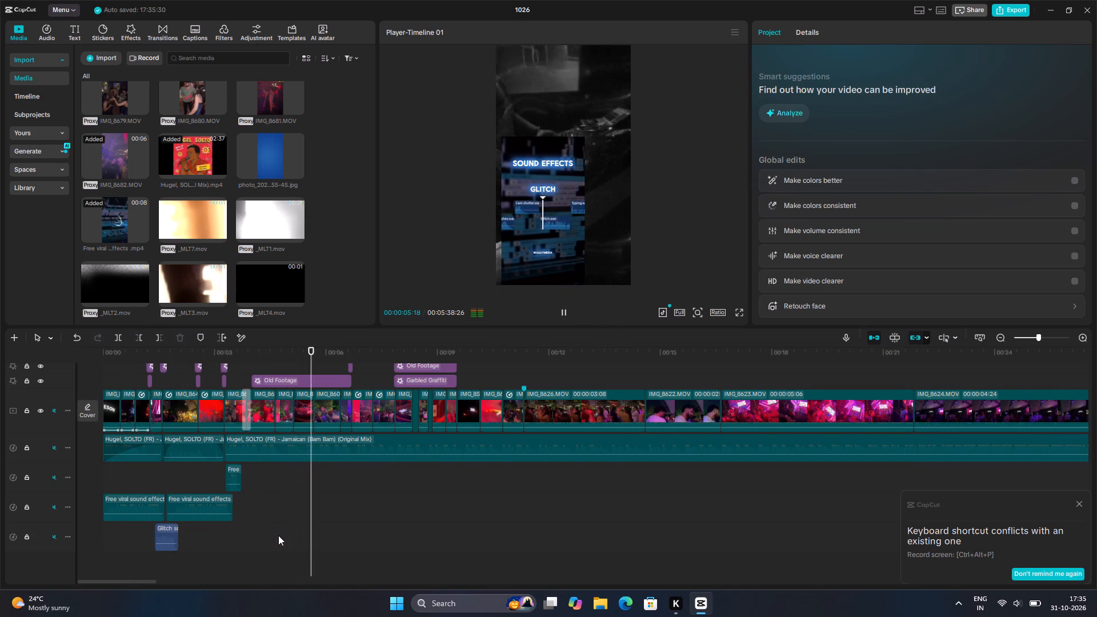
pyautogui.scroll(-1, 278, 535)
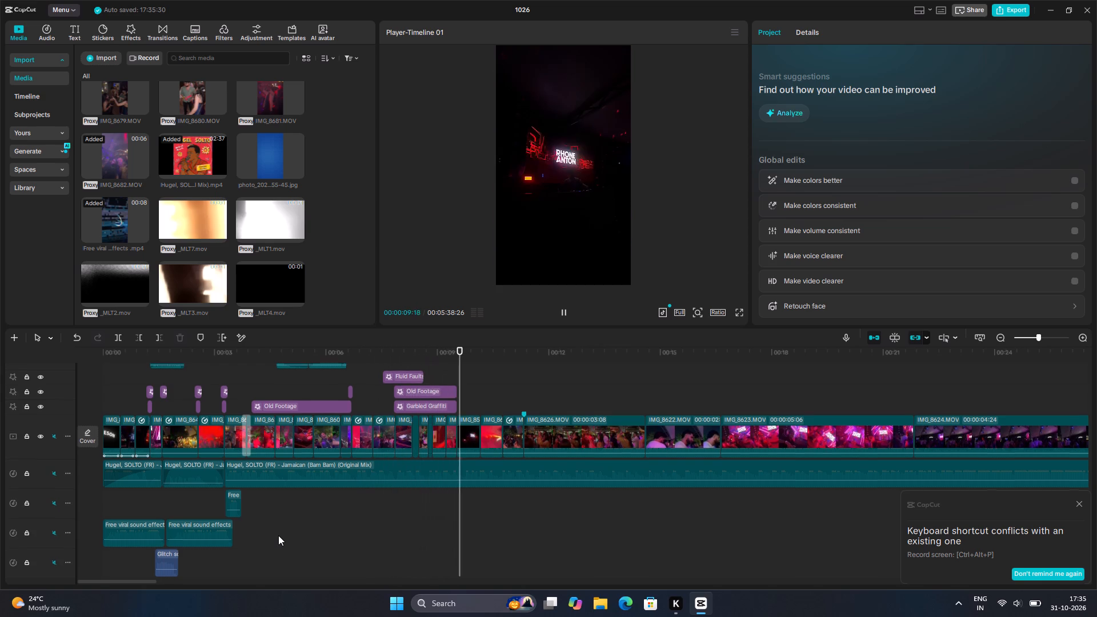
pyautogui.scroll(-2, 278, 535)
pyautogui.click(307, 454)
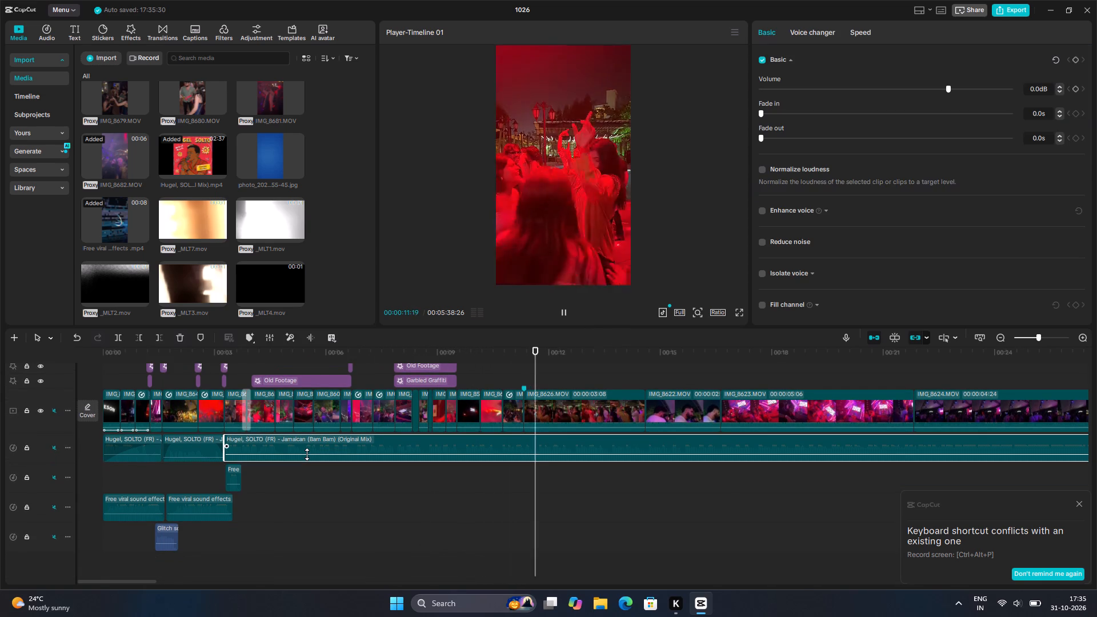
pyautogui.press('space')
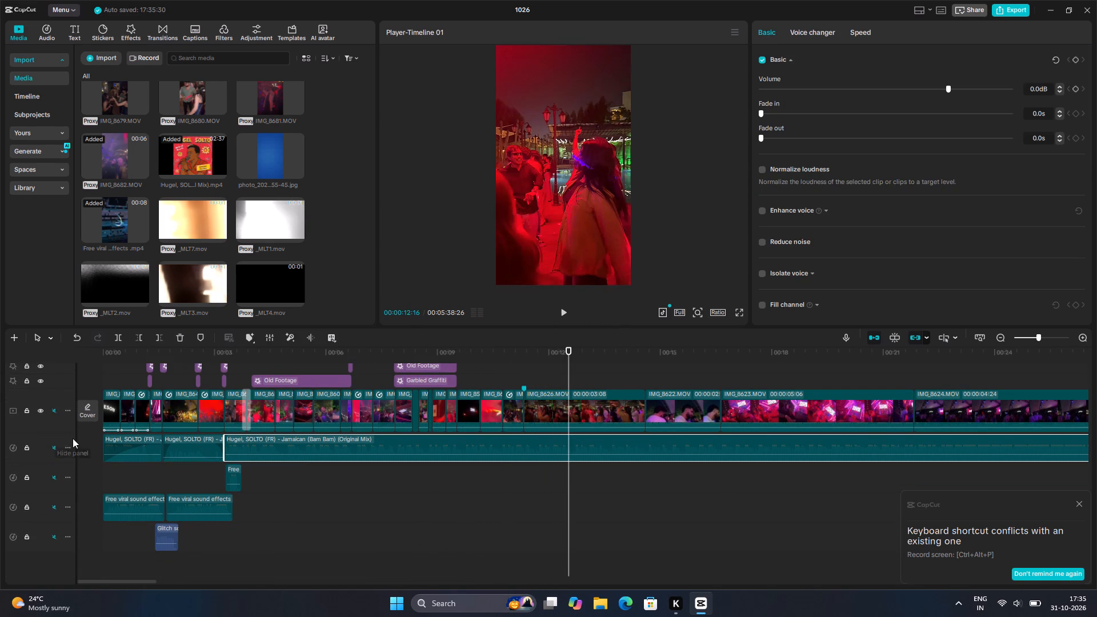
# Unmute the Jamaican (Bam Bam) audio track and play the edit from the start through about 18 seconds.
pyautogui.click(46, 447)
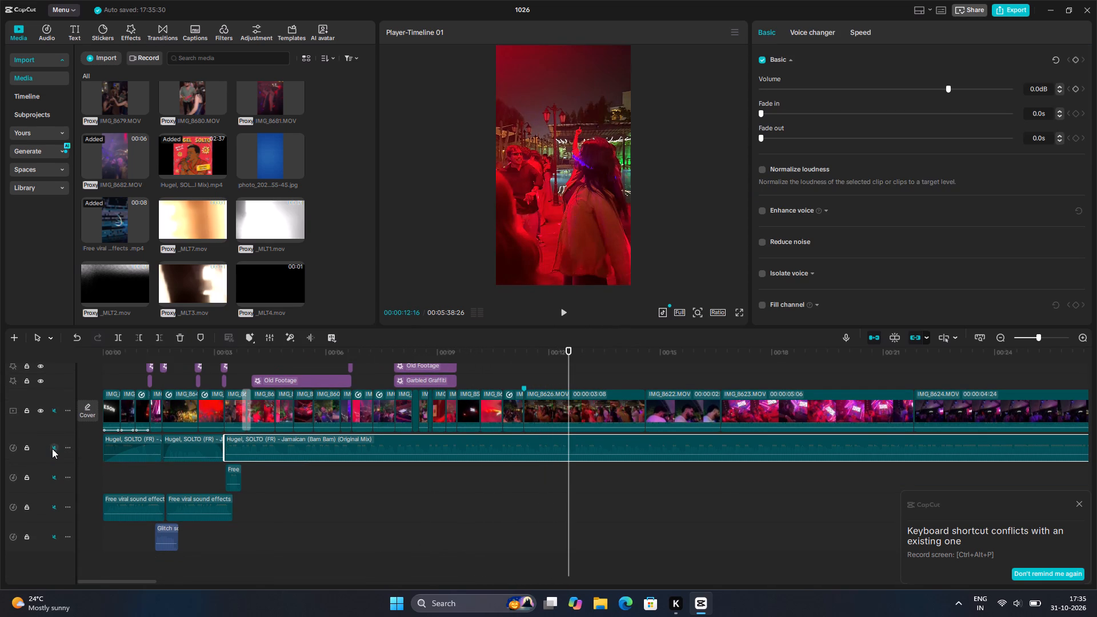
pyautogui.click(52, 448)
pyautogui.moveTo(571, 528); pyautogui.dragTo(147, 539)
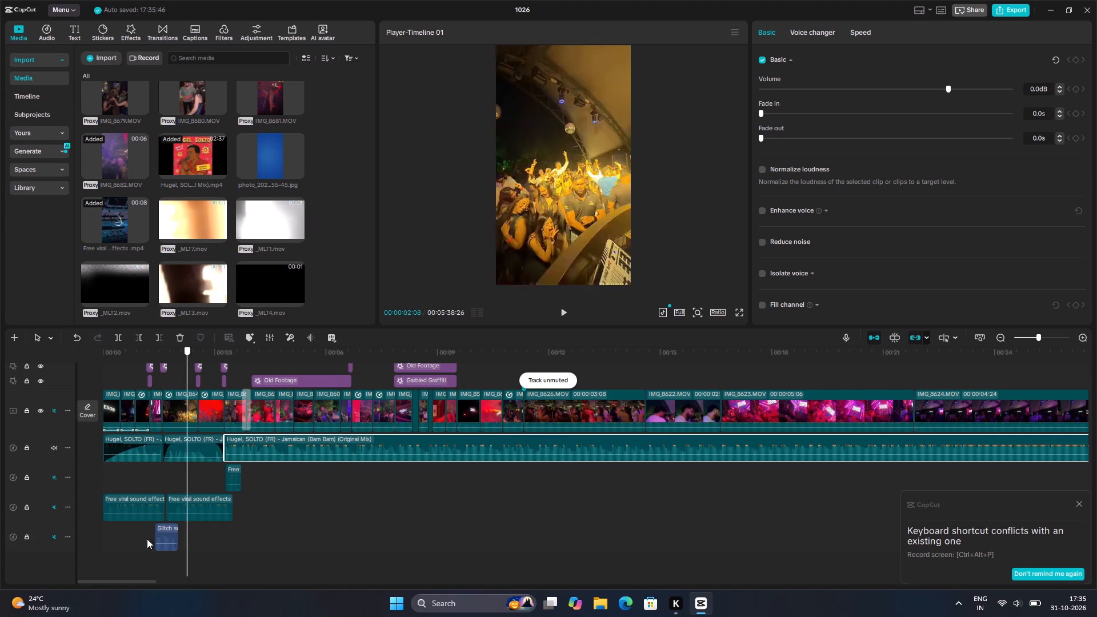
pyautogui.moveTo(147, 539); pyautogui.dragTo(83, 526)
pyautogui.press('space')
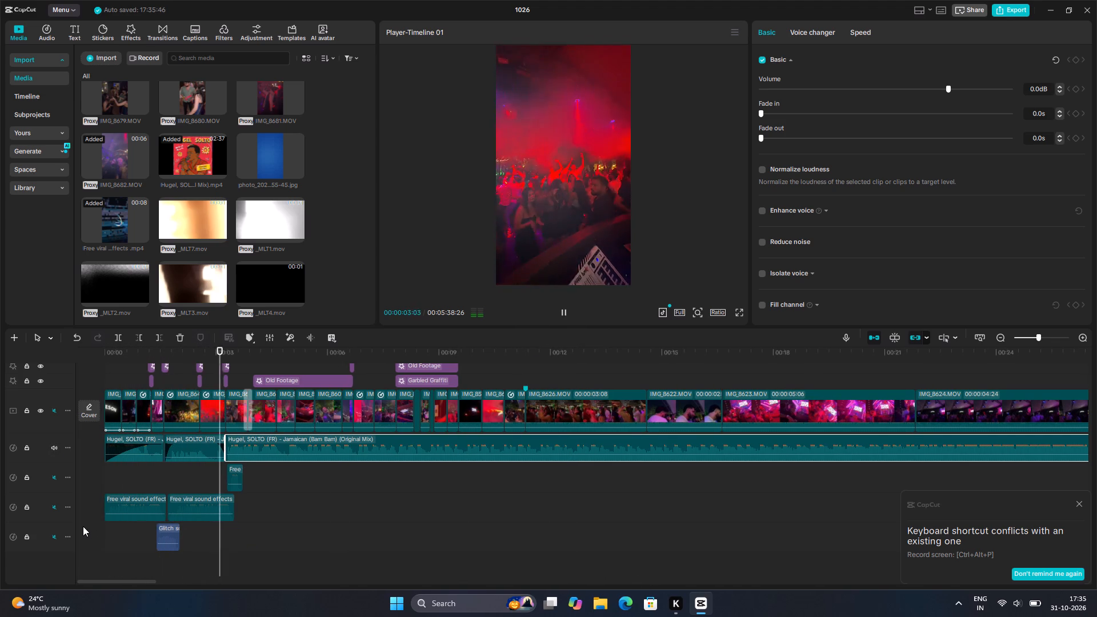
pyautogui.press('space')
pyautogui.press('space')
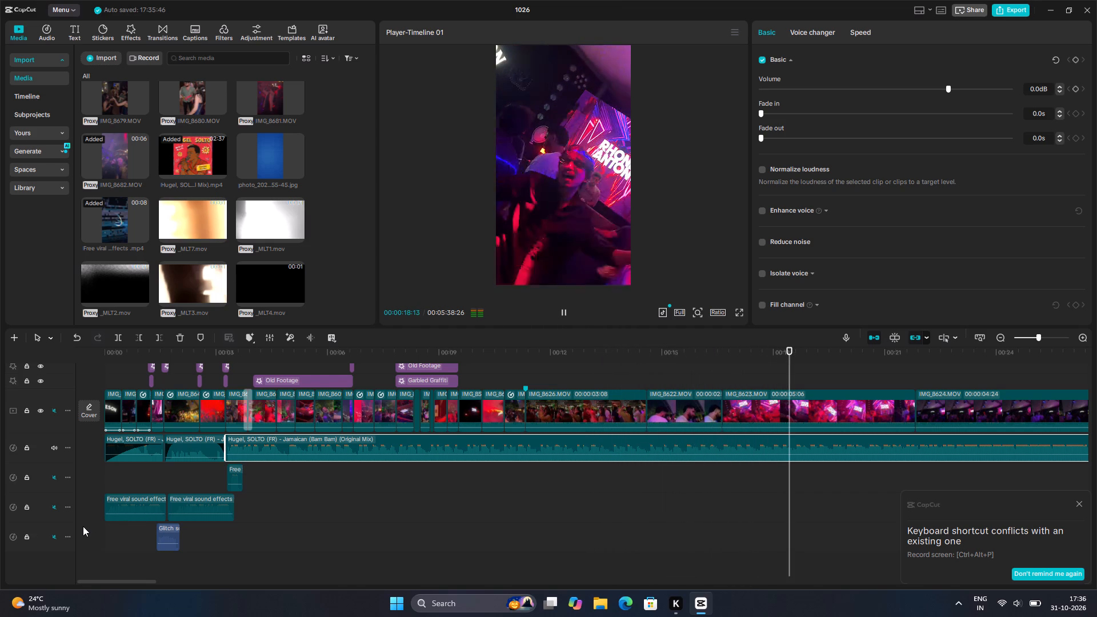
pyautogui.press('space')
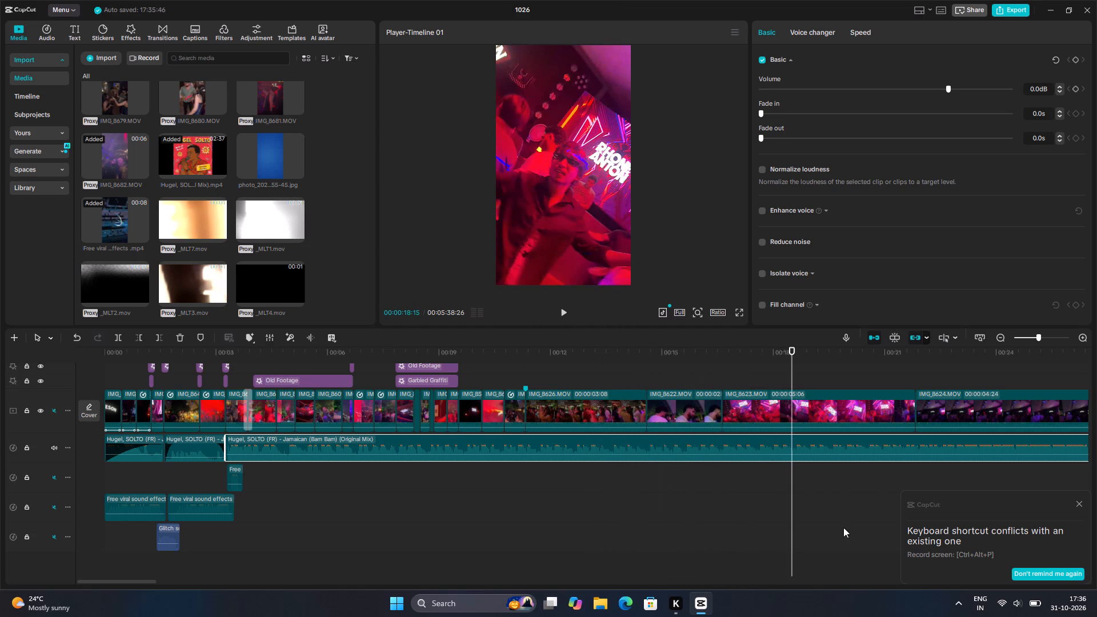
# Delete all three Hugel, SOLTO – Jamaican (Bam Bam) audio clips from the music track.
pyautogui.moveTo(791, 502); pyautogui.dragTo(13, 451)
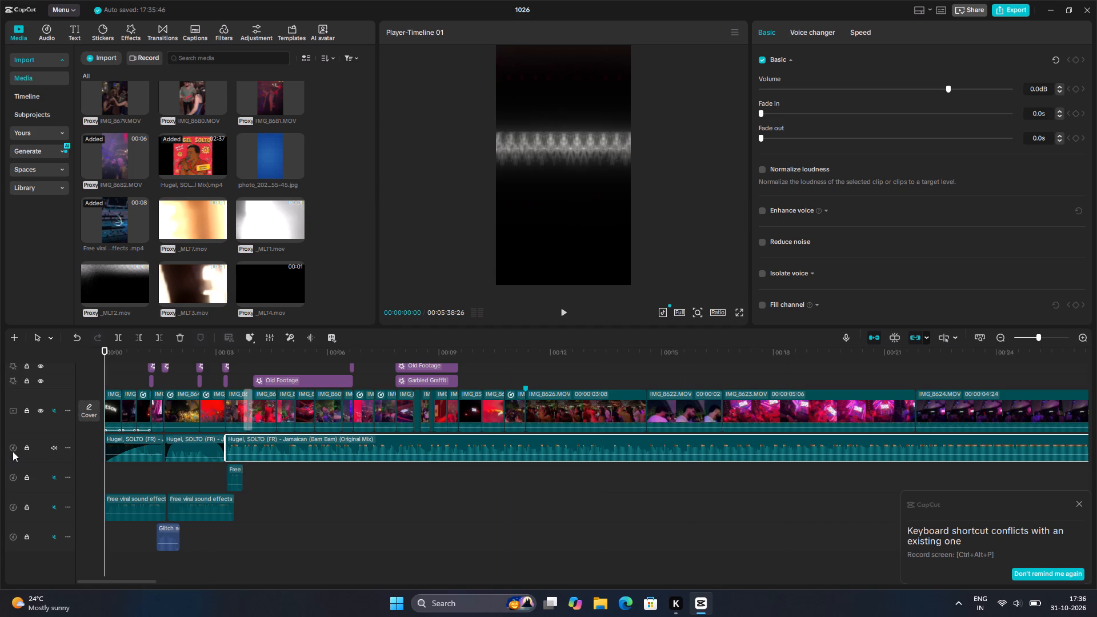
pyautogui.click(140, 451)
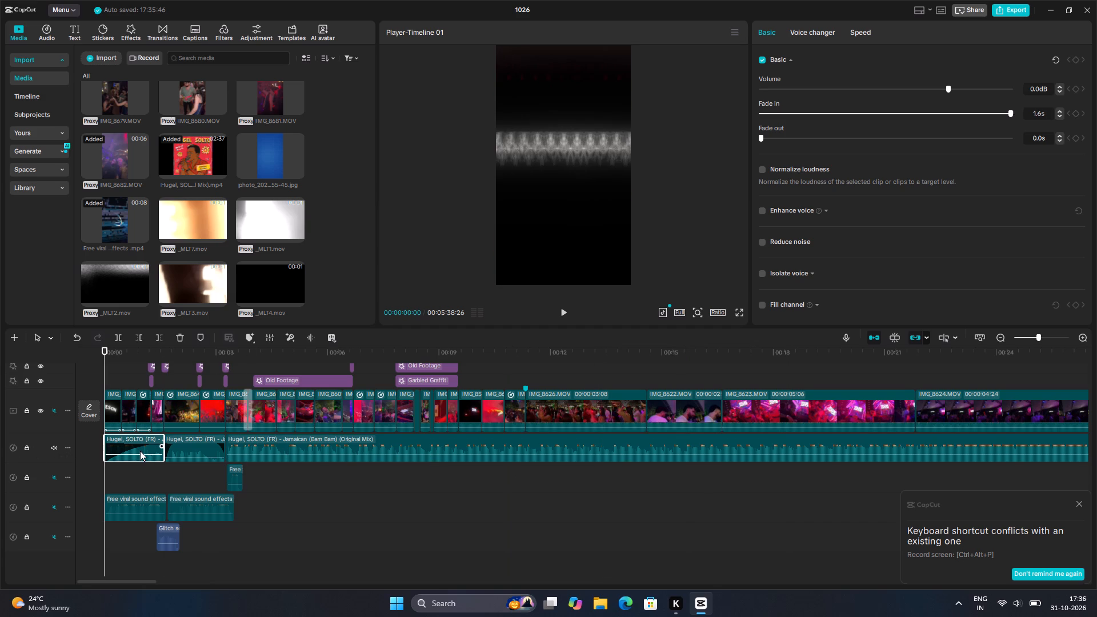
pyautogui.press('Delete')
pyautogui.click(190, 440)
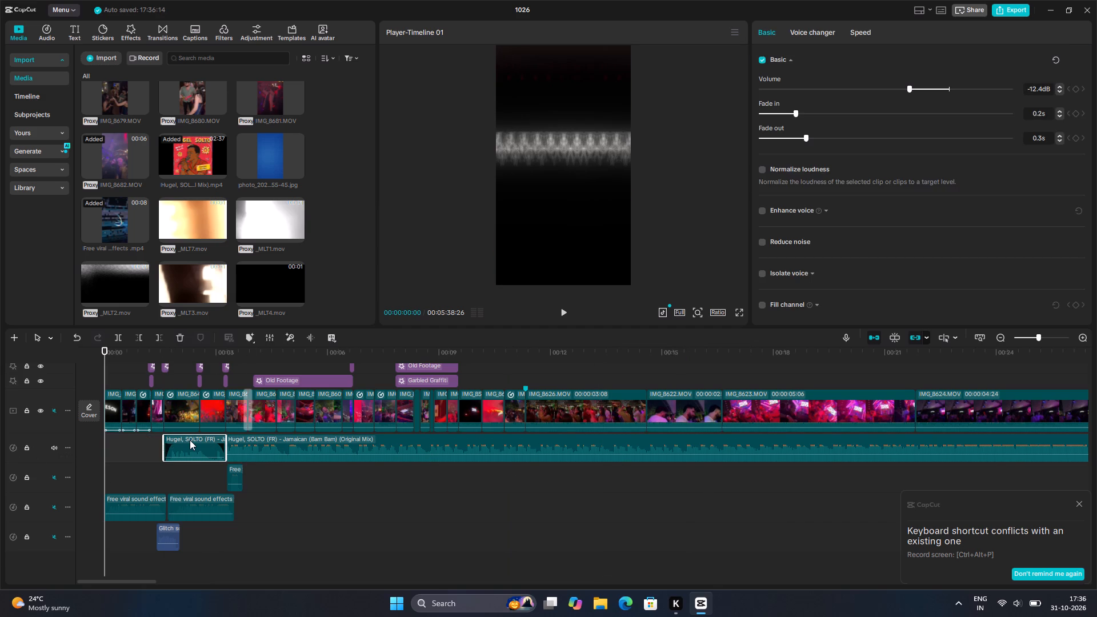
pyautogui.press('Delete')
pyautogui.click(309, 454)
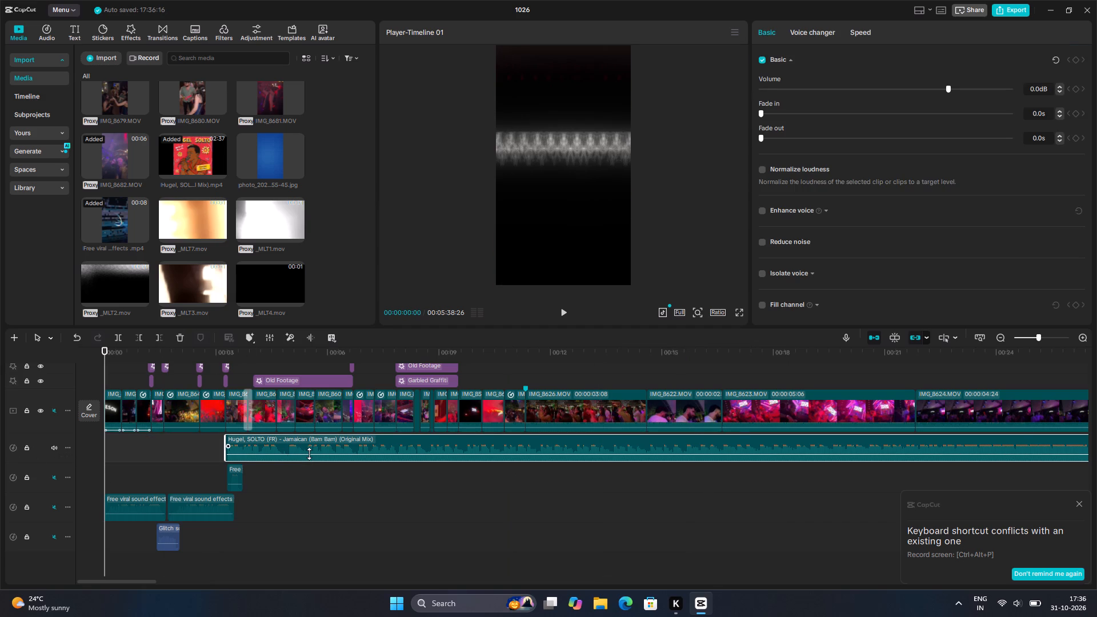
pyautogui.press('Delete')
# Play the edit from the start to about 14 seconds to review it without the music clips.
pyautogui.press('space')
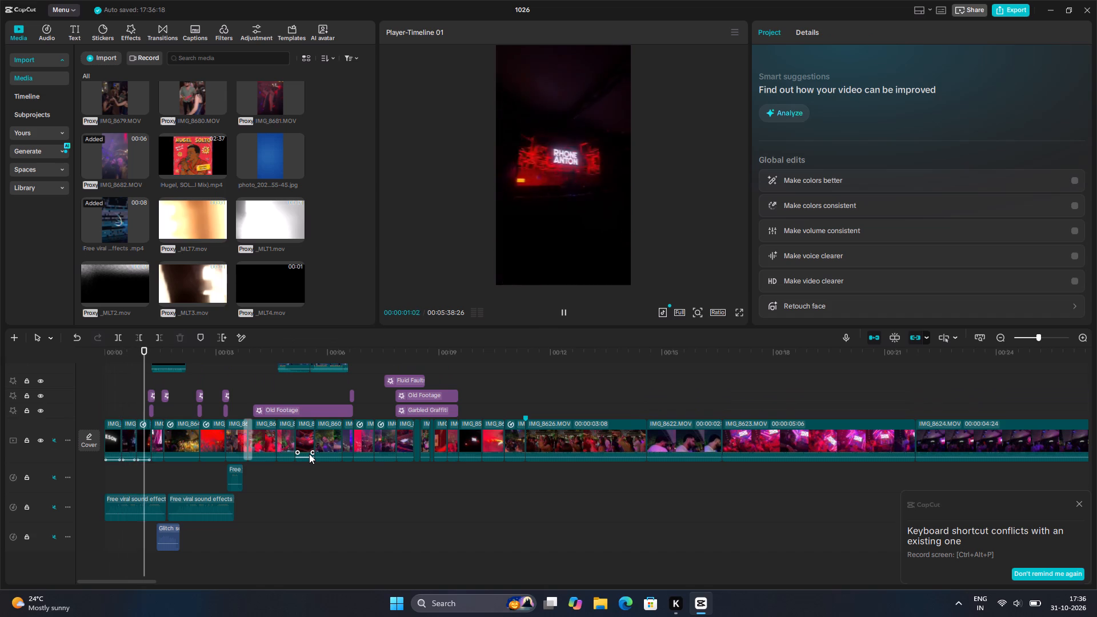
pyautogui.press('space')
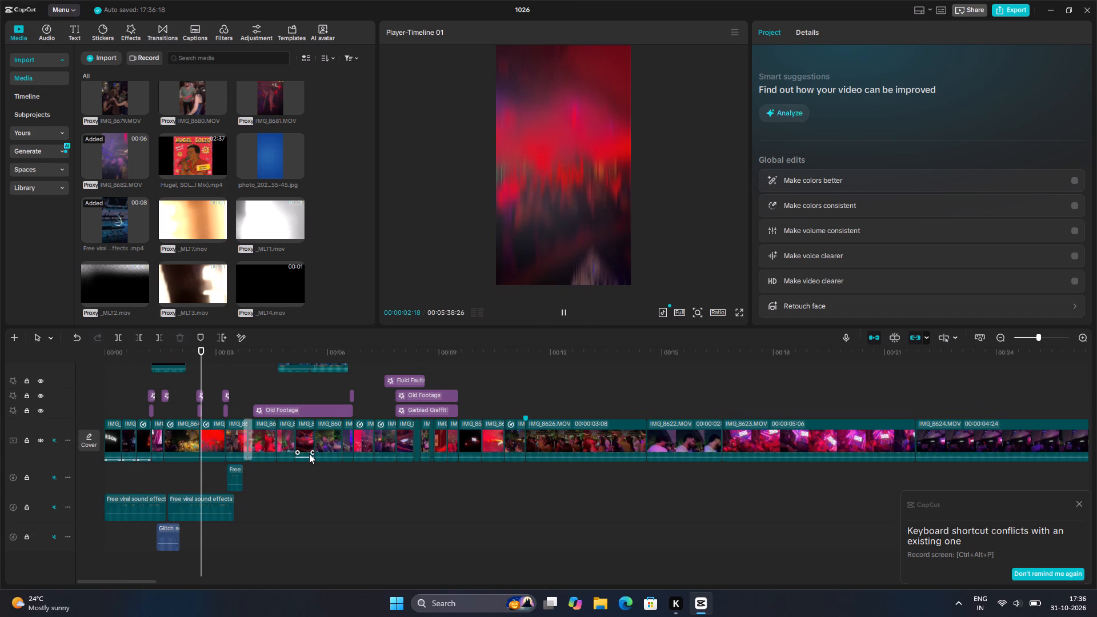
pyautogui.click(198, 462)
pyautogui.moveTo(198, 466); pyautogui.dragTo(46, 463)
pyautogui.press('space')
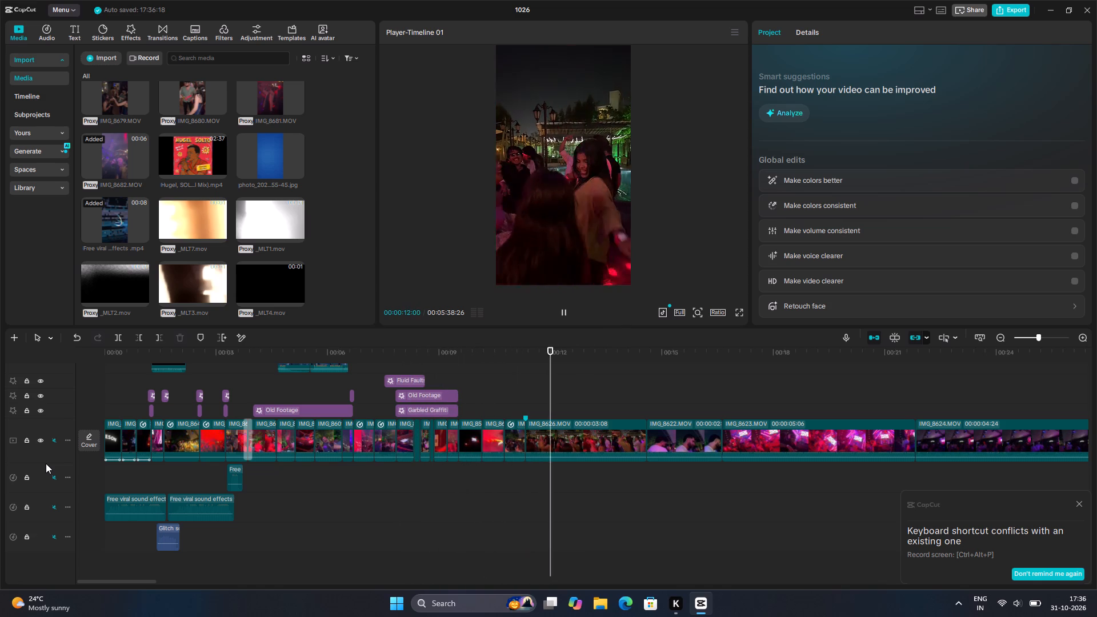
pyautogui.press('space')
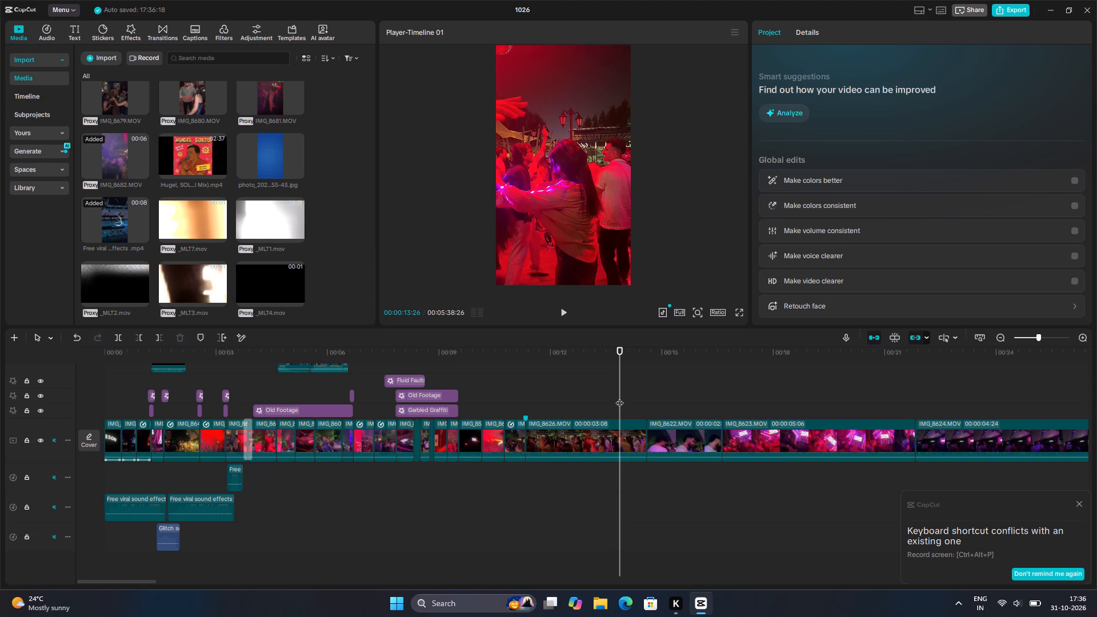
# Add the Hugel, SOLTO song video at the timeline's start and move it to its own track above the overlays.
pyautogui.moveTo(619, 397); pyautogui.dragTo(111, 406)
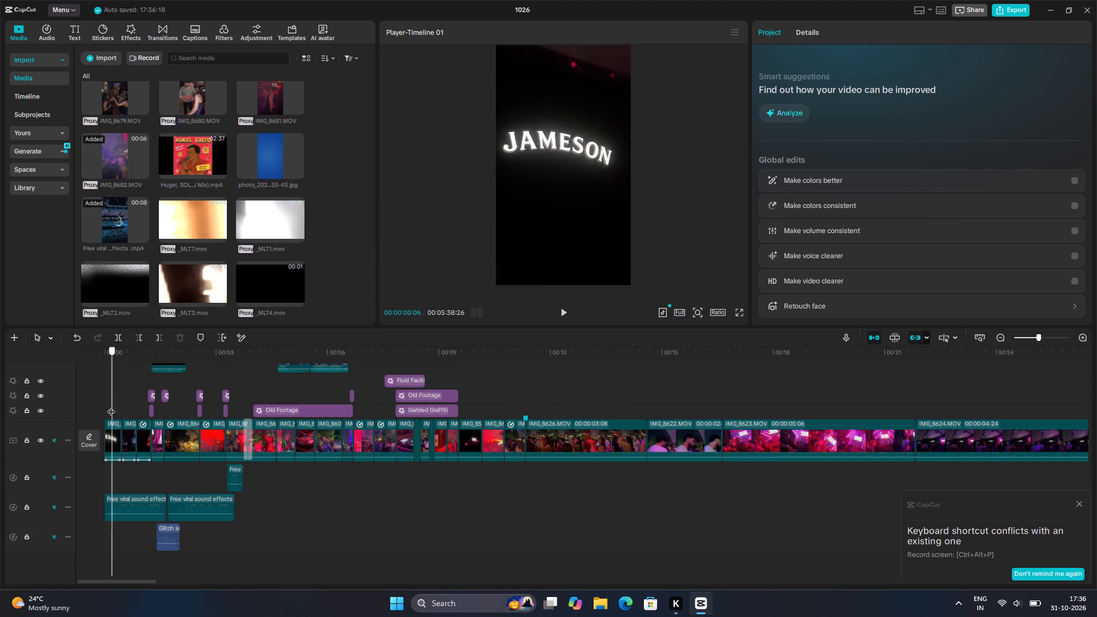
pyautogui.moveTo(111, 406); pyautogui.dragTo(97, 401)
pyautogui.scroll(1, 137, 468)
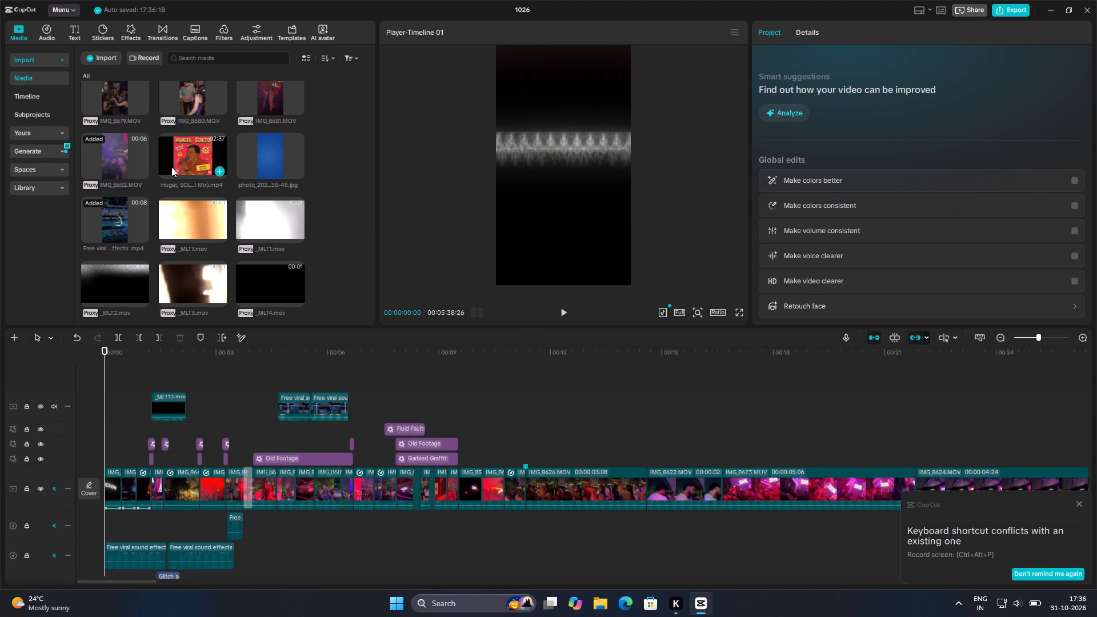
pyautogui.click(217, 168)
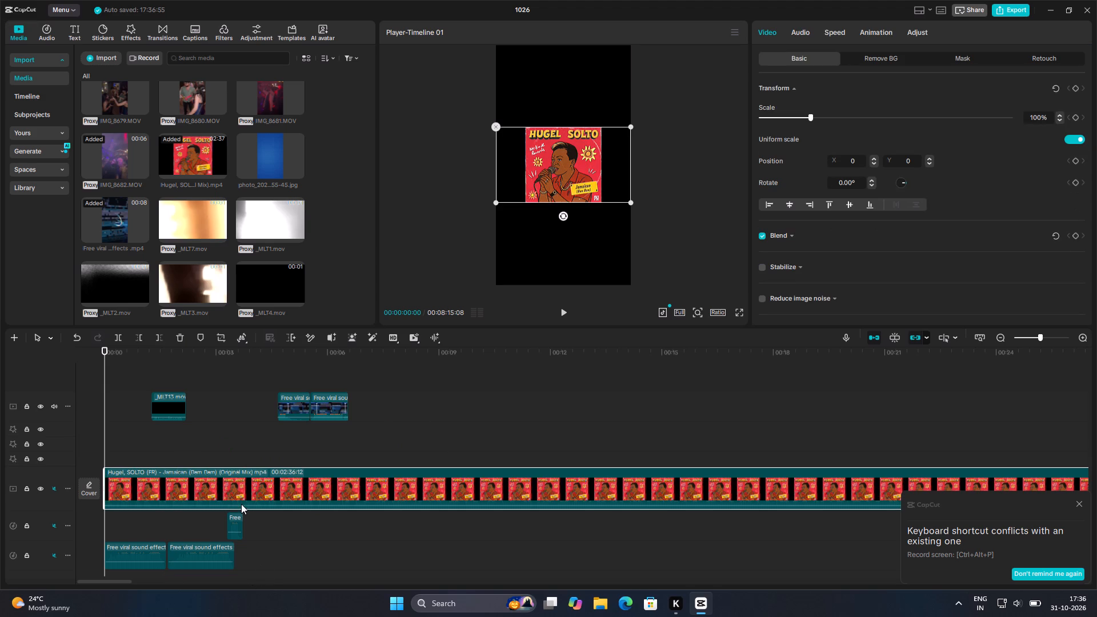
pyautogui.moveTo(249, 489); pyautogui.dragTo(250, 366)
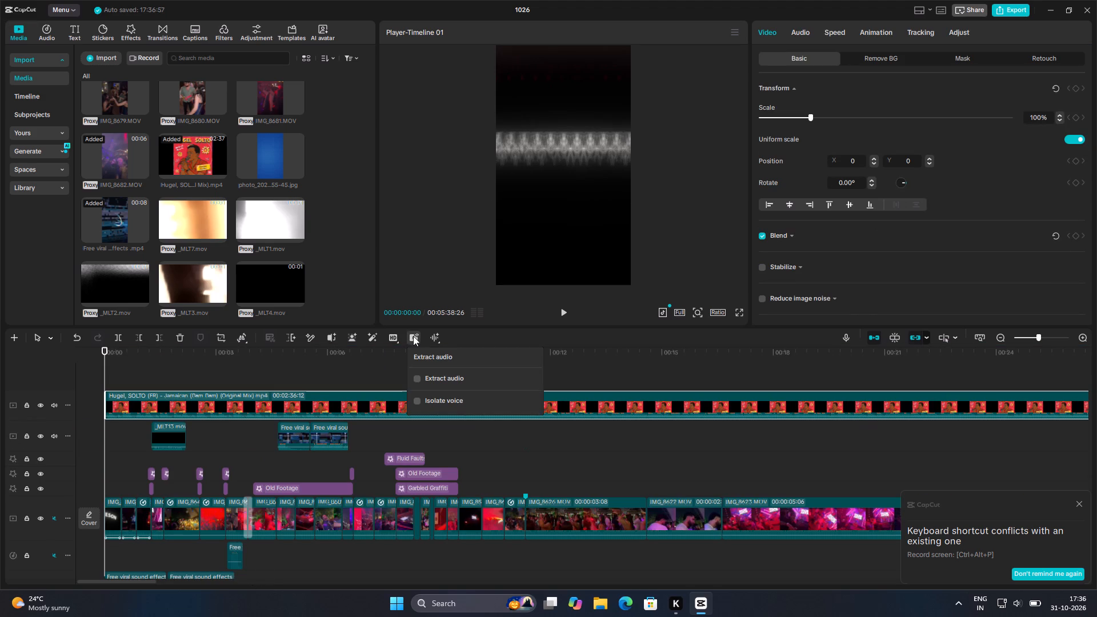
# Extract the audio from the Hugel, SOLTO – Jamaican (Bam Bam) video clip.
pyautogui.click(417, 376)
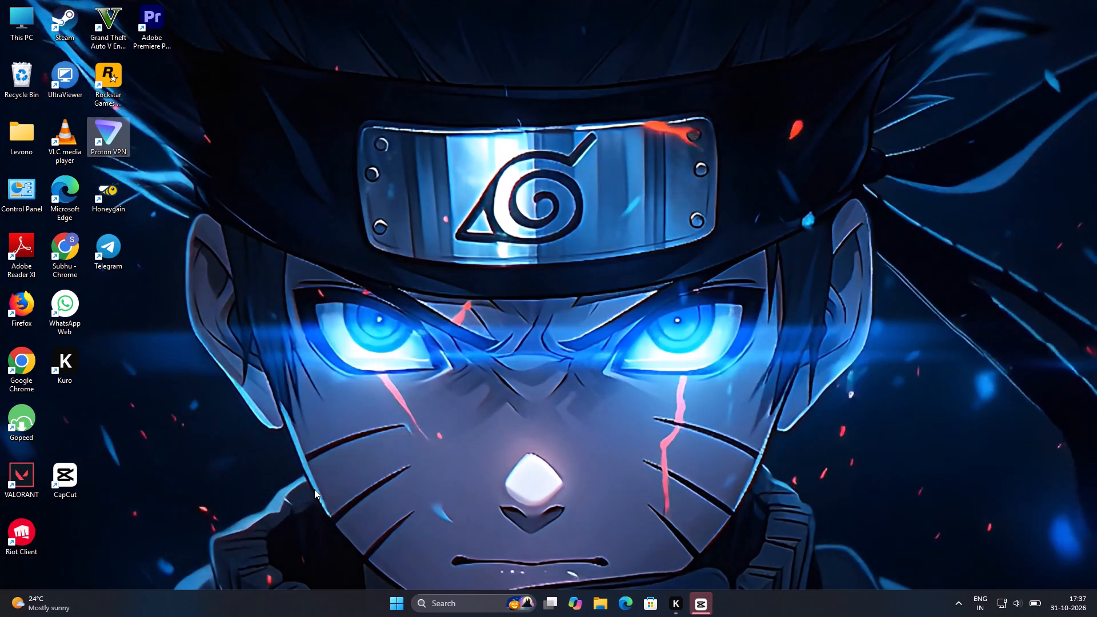
# Switch from the desktop back to the CapCut project 1026.
pyautogui.click(716, 610)
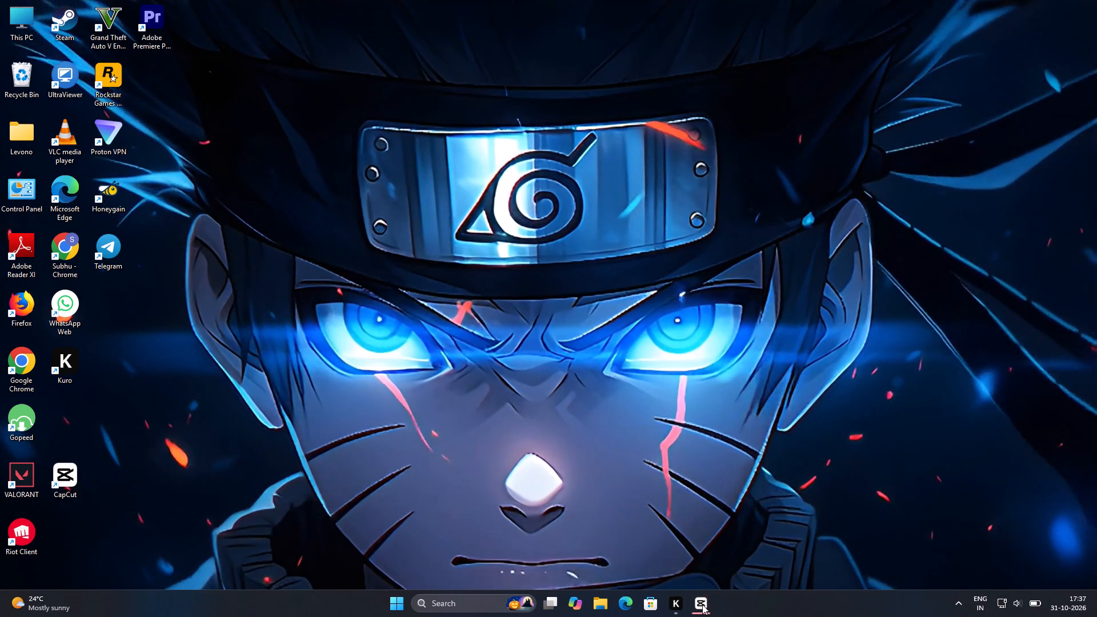
pyautogui.click(702, 604)
pyautogui.scroll(2, 476, 454)
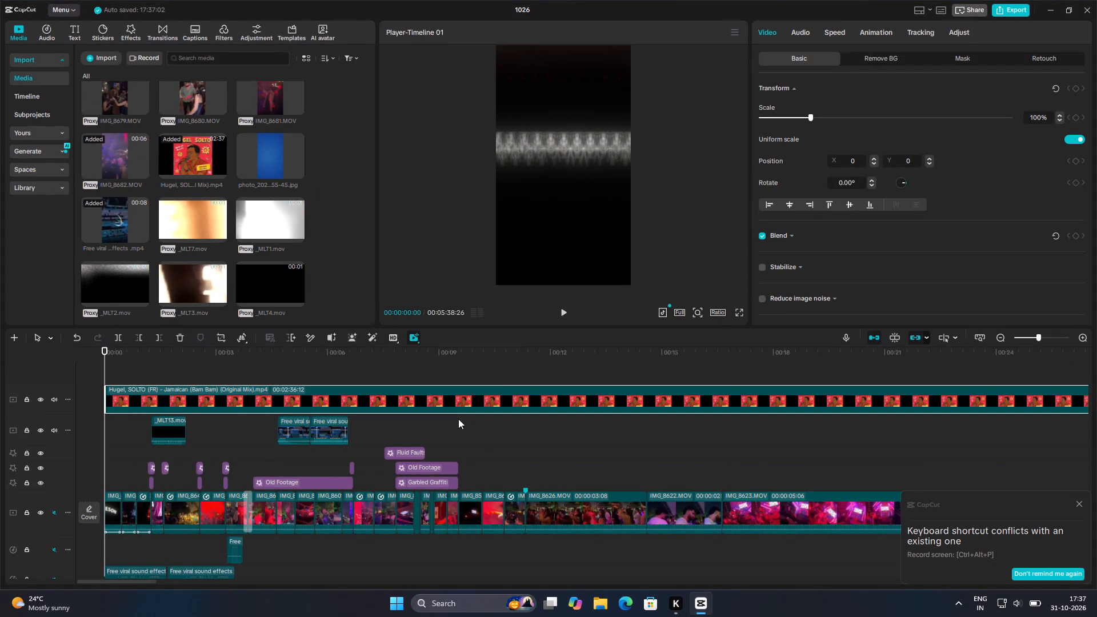
# Delete the Hugel, SOLTO – Jamaican (Bam Bam) video clip from its overlay track, keeping the extracted audio.
pyautogui.press('Delete')
# Play the edit from the start to about 10 seconds to hear it with the extracted song audio.
pyautogui.scroll(-2, 458, 419)
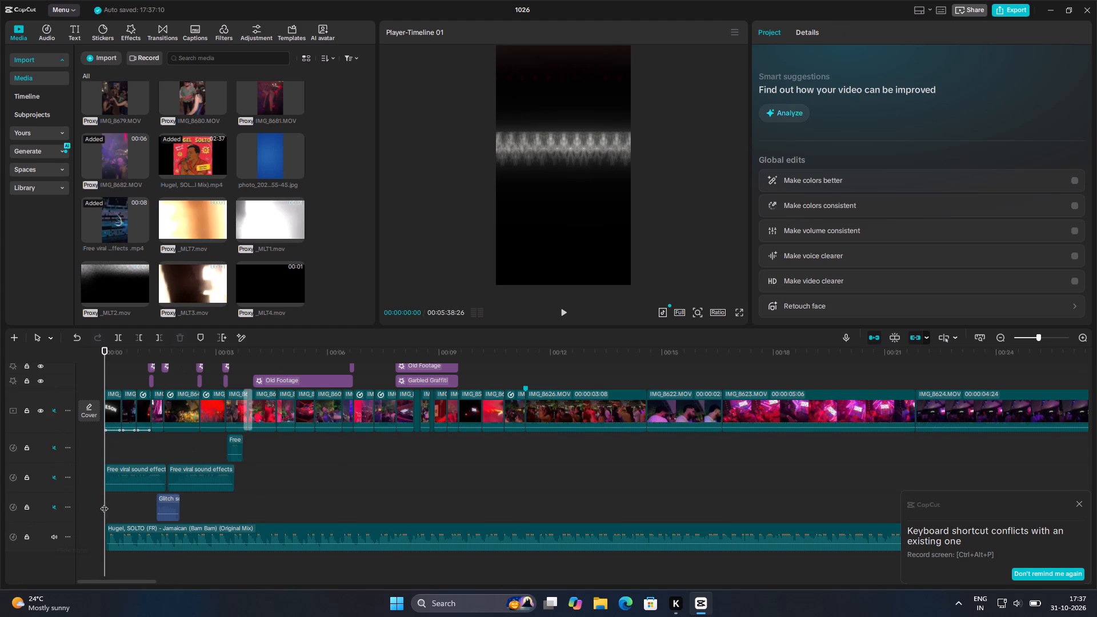
pyautogui.moveTo(104, 503); pyautogui.dragTo(182, 518)
pyautogui.press('space')
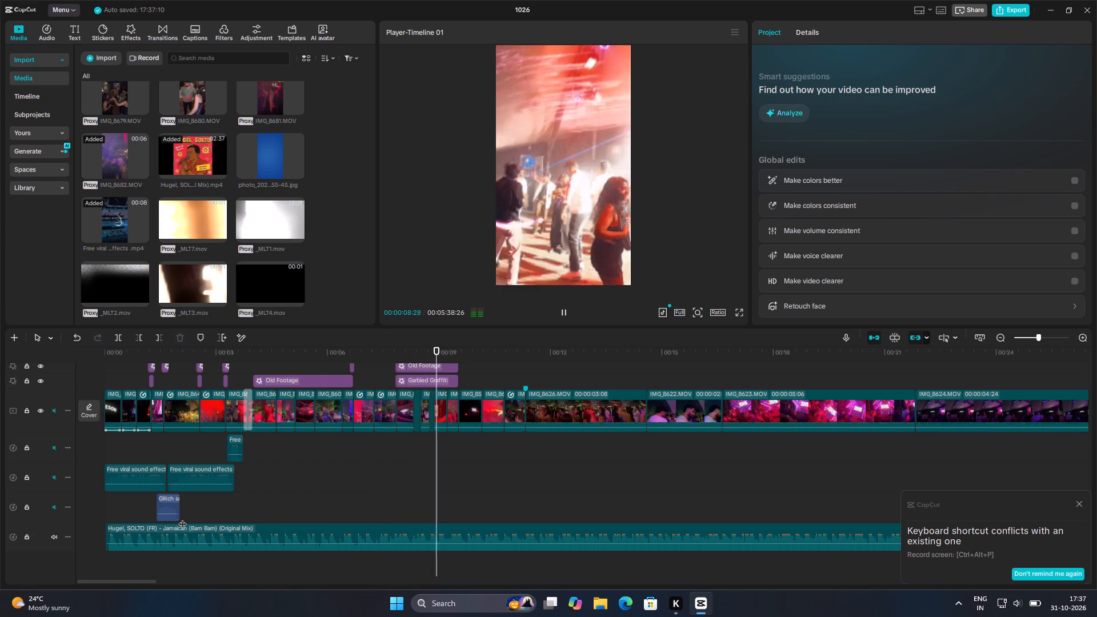
pyautogui.press('space')
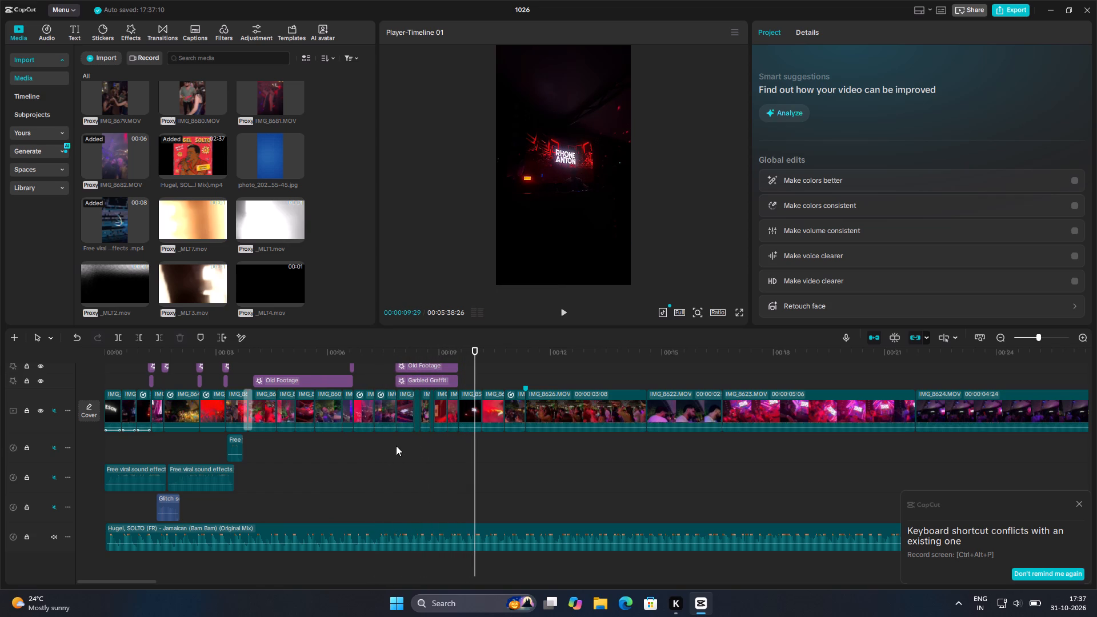
# Replay from the start and unmute the three sound-effect tracks above the extracted song audio.
pyautogui.moveTo(474, 470); pyautogui.dragTo(101, 517)
pyautogui.press('space')
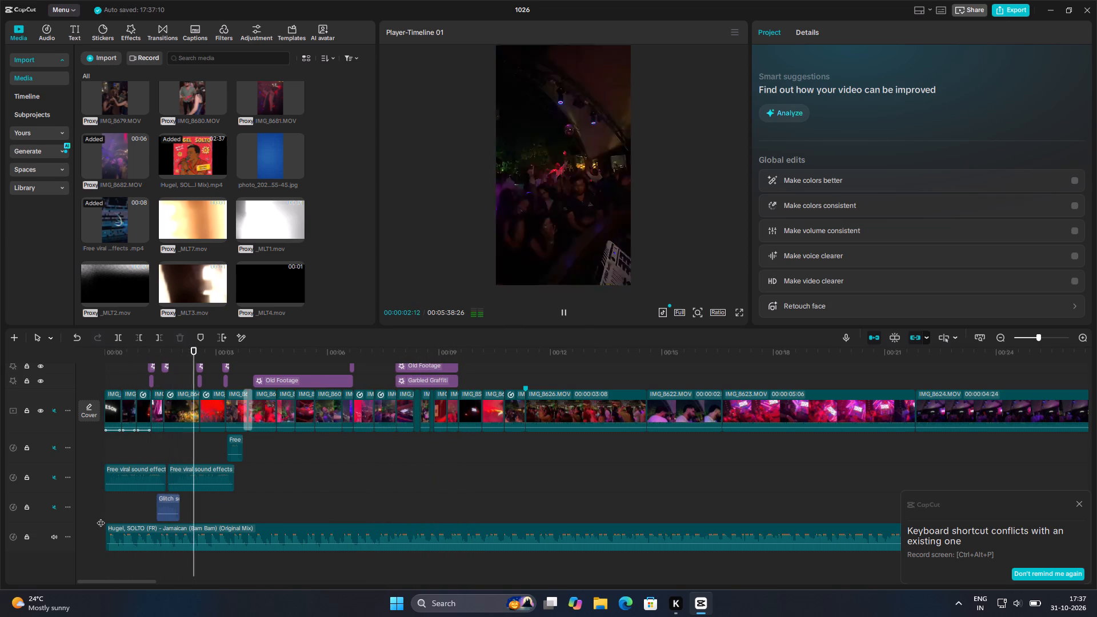
pyautogui.click(52, 475)
pyautogui.click(54, 507)
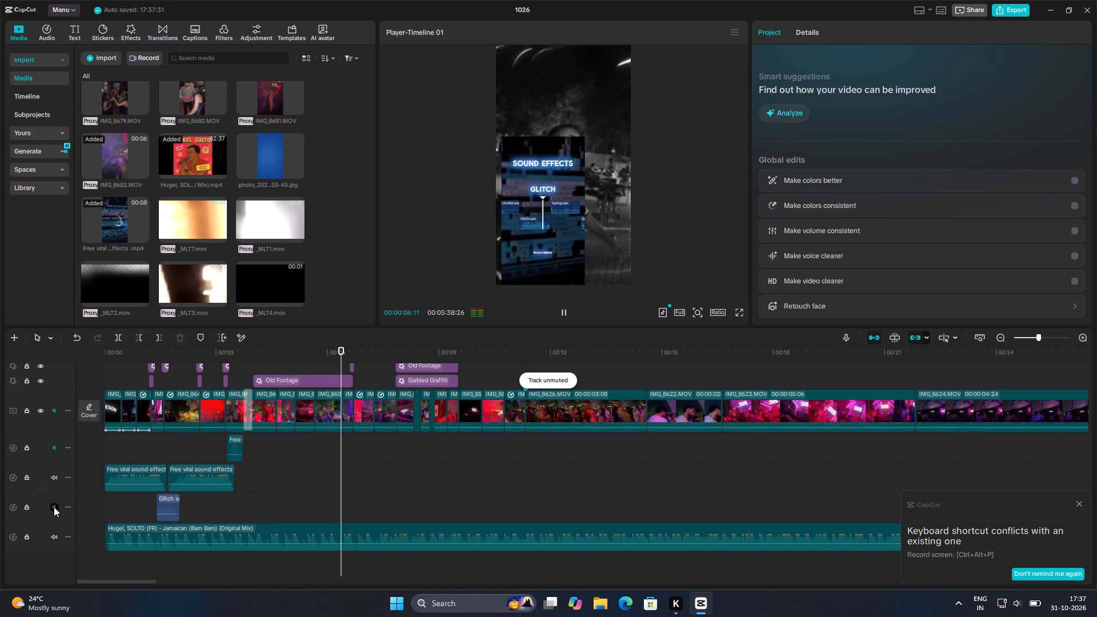
pyautogui.click(53, 449)
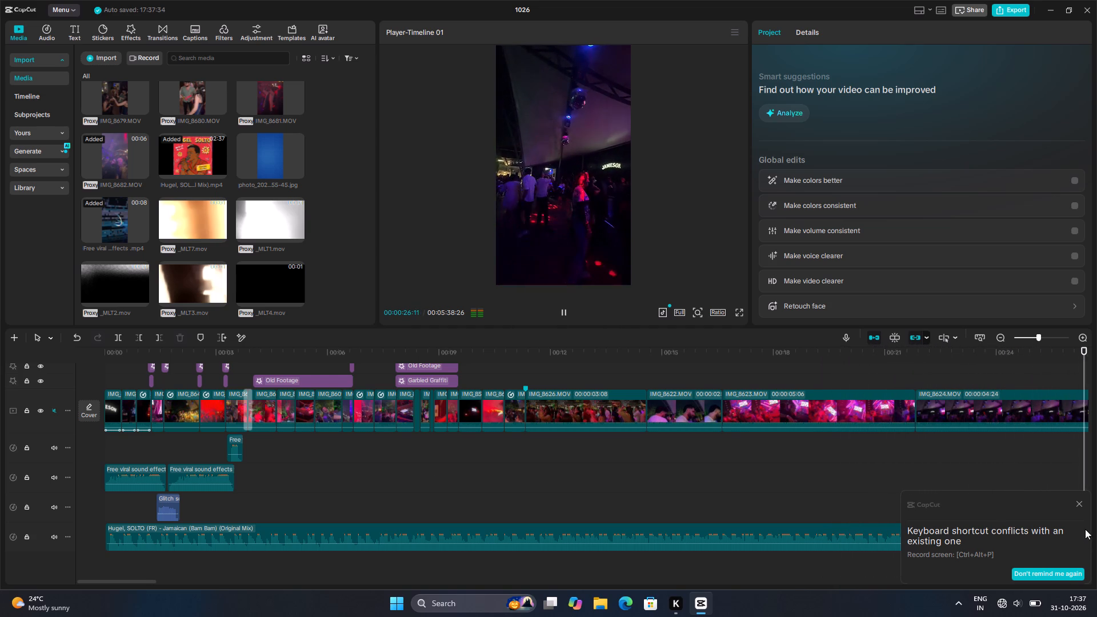
# Listen through the song to about 44 seconds and replay from about 38 seconds to locate a starting point for the music.
pyautogui.click(1078, 504)
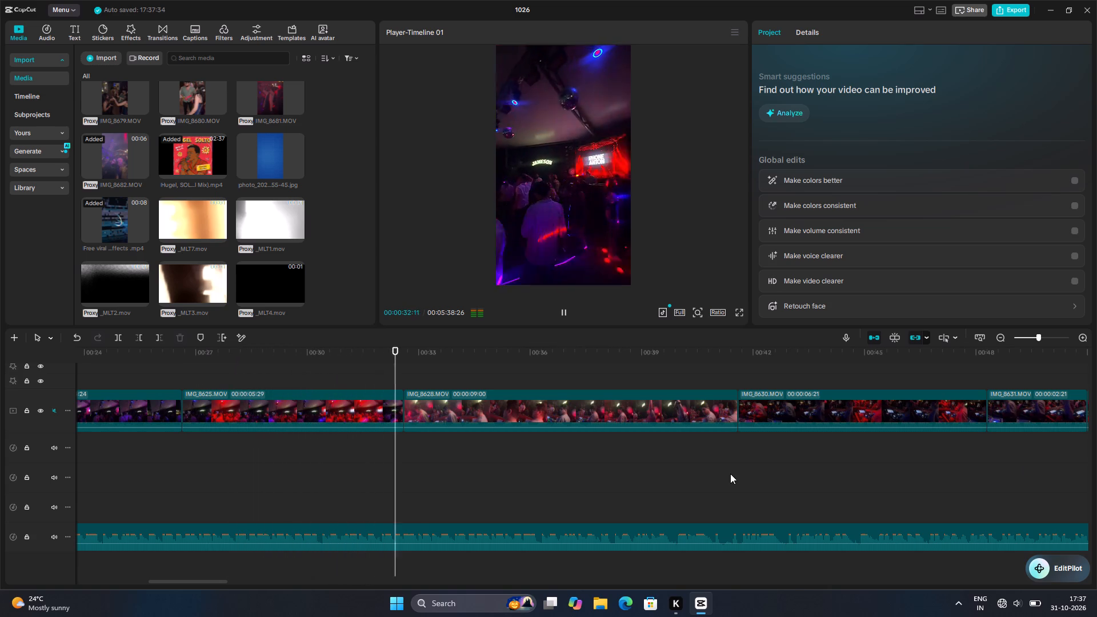
pyautogui.scroll(-1, 730, 474)
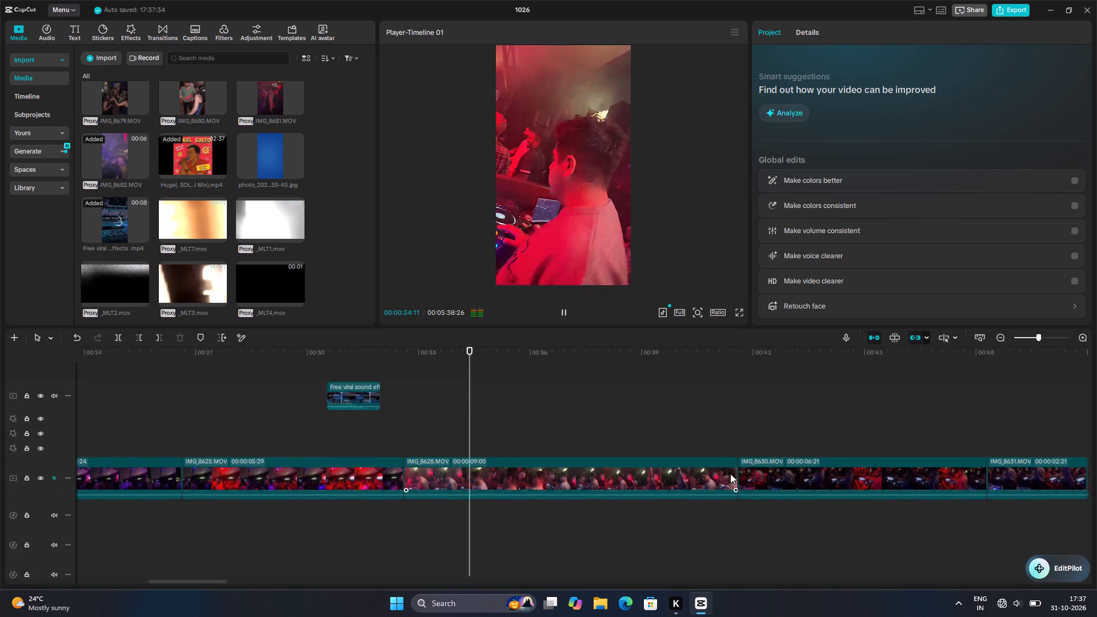
pyautogui.scroll(-1, 730, 474)
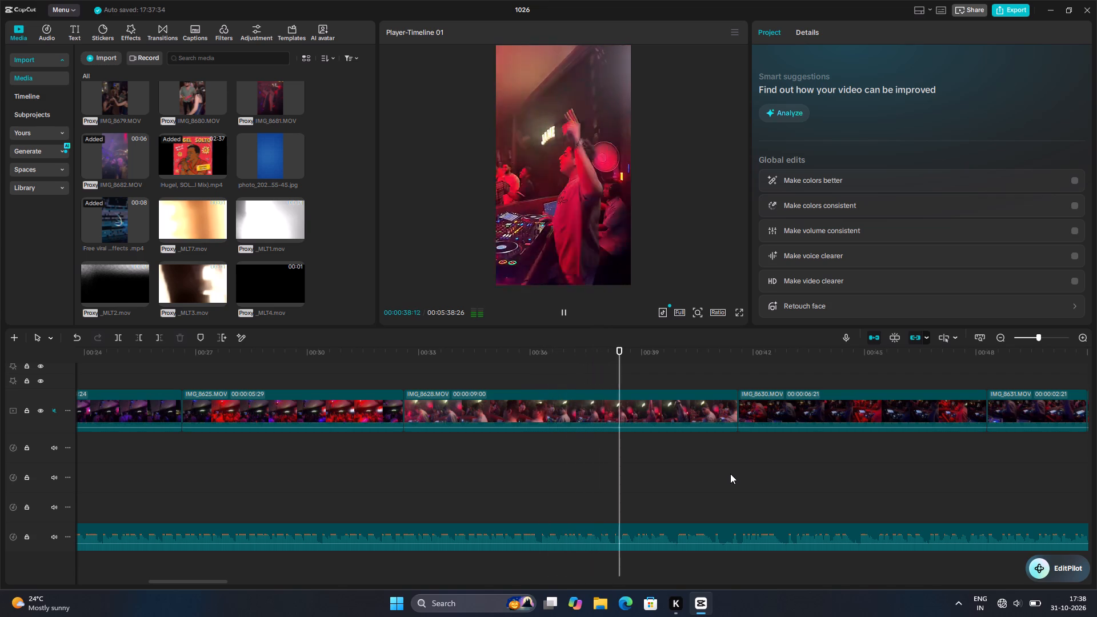
pyautogui.press('space')
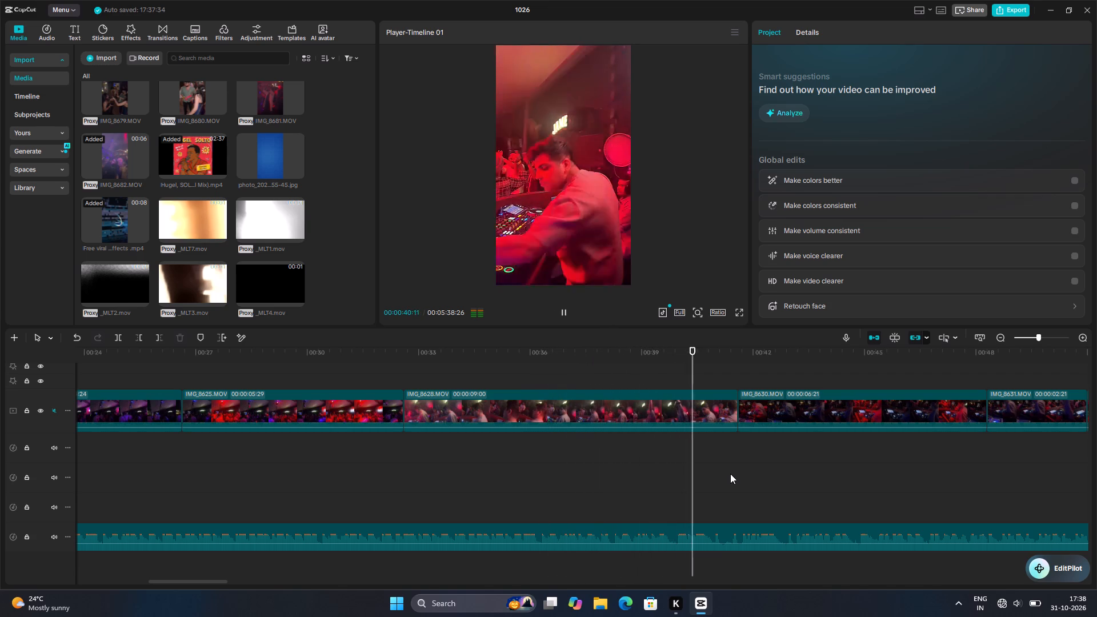
pyautogui.press('space')
pyautogui.press('space')
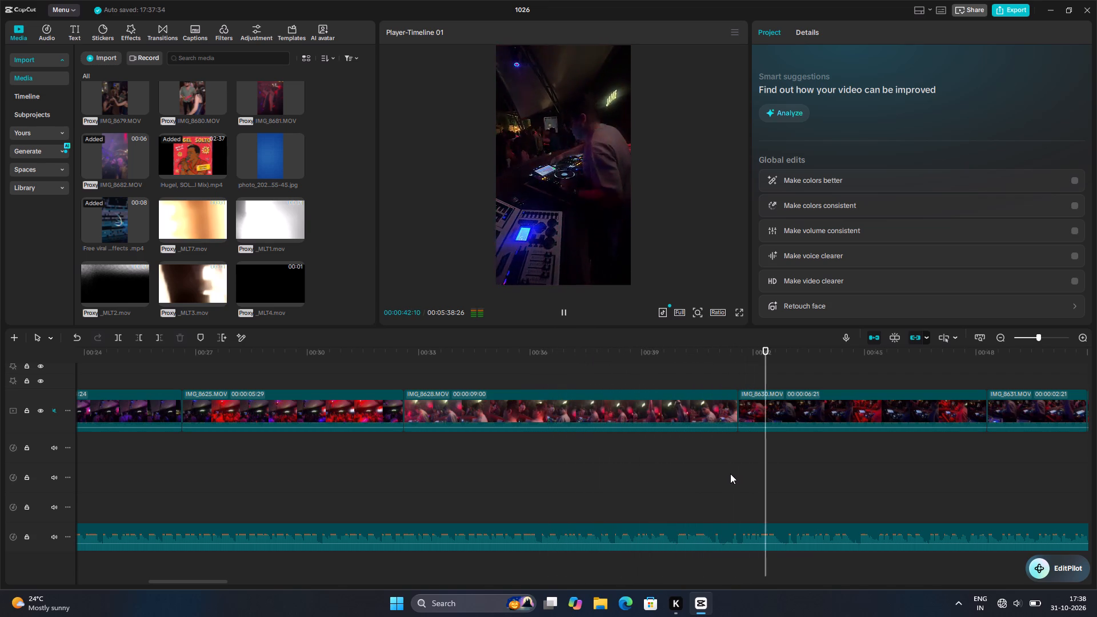
pyautogui.click(563, 314)
pyautogui.moveTo(856, 460); pyautogui.dragTo(599, 455)
pyautogui.press('space')
pyautogui.press('space')
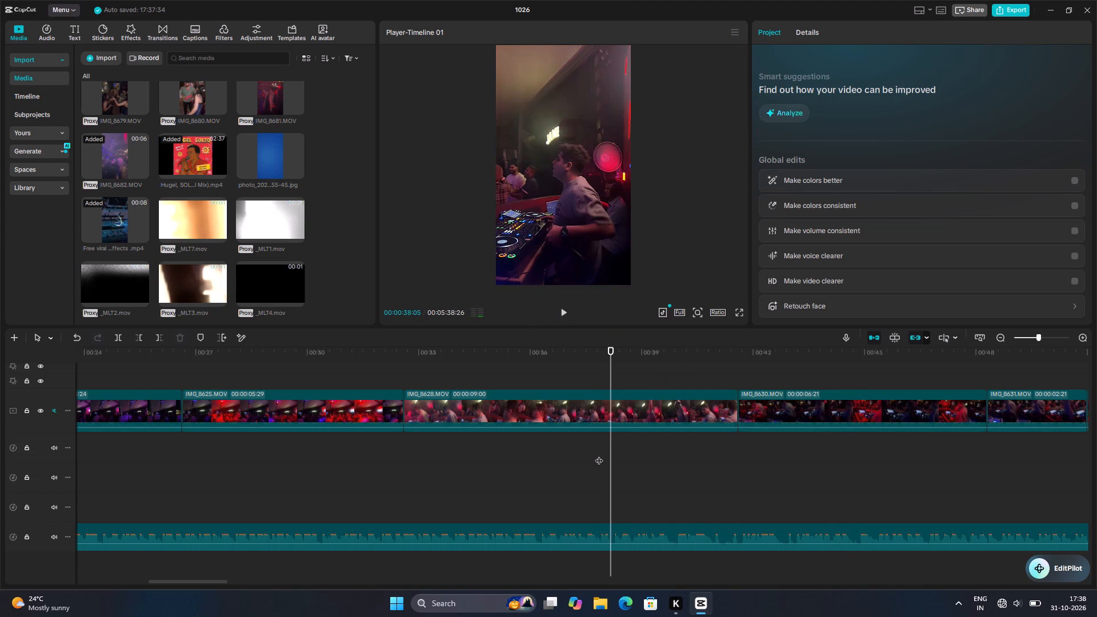
pyautogui.press('space')
pyautogui.press('space')
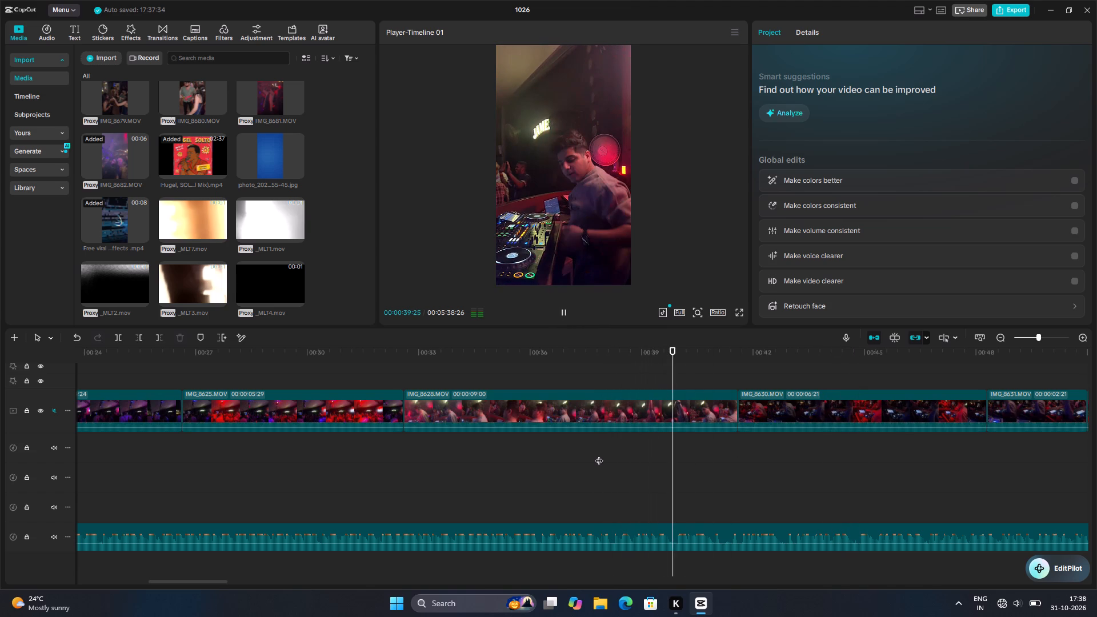
# Trim off the part of the extracted song audio before 00:00:39:26.
pyautogui.click(690, 541)
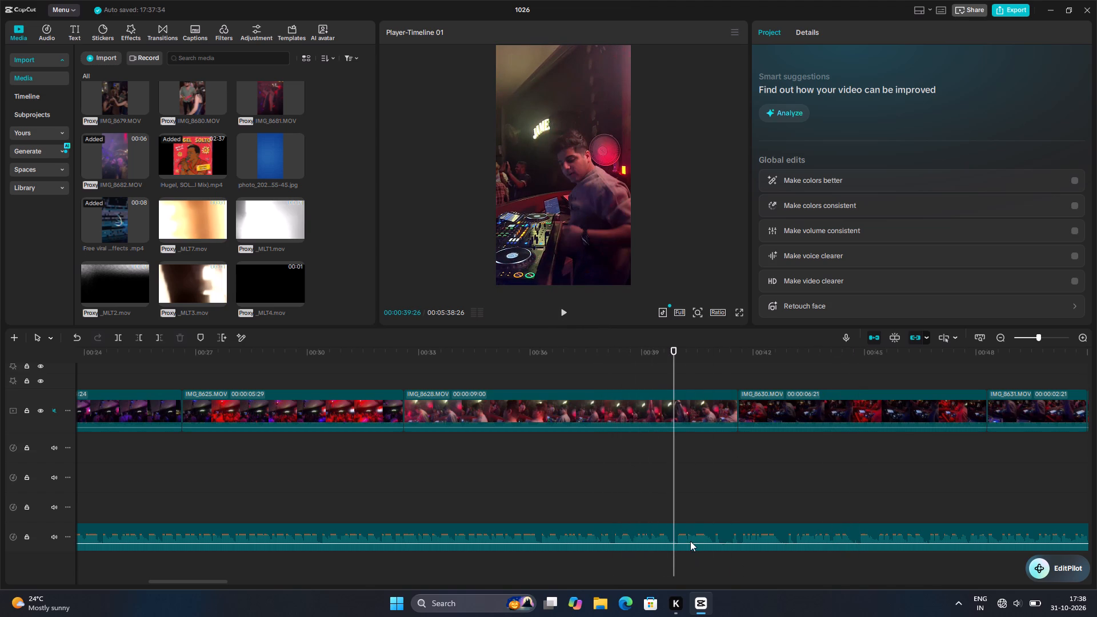
pyautogui.click(135, 335)
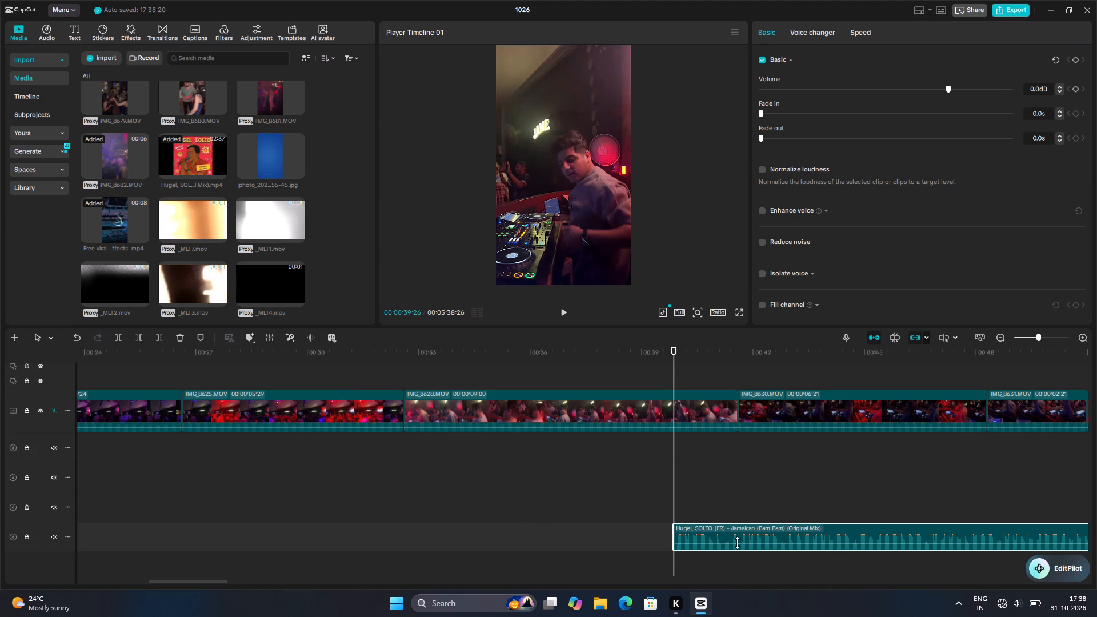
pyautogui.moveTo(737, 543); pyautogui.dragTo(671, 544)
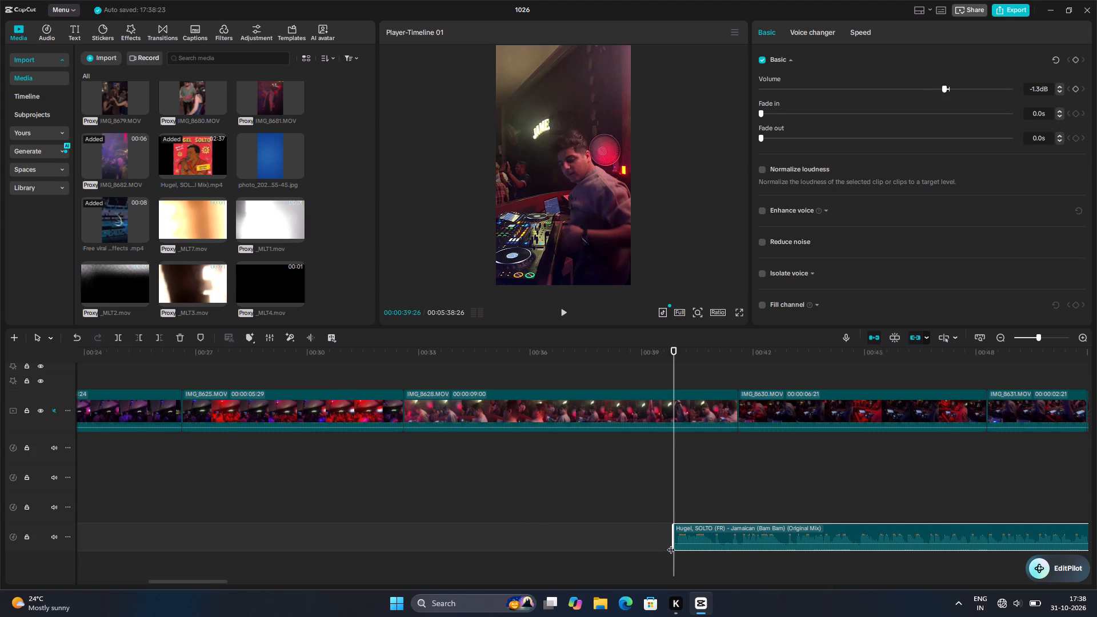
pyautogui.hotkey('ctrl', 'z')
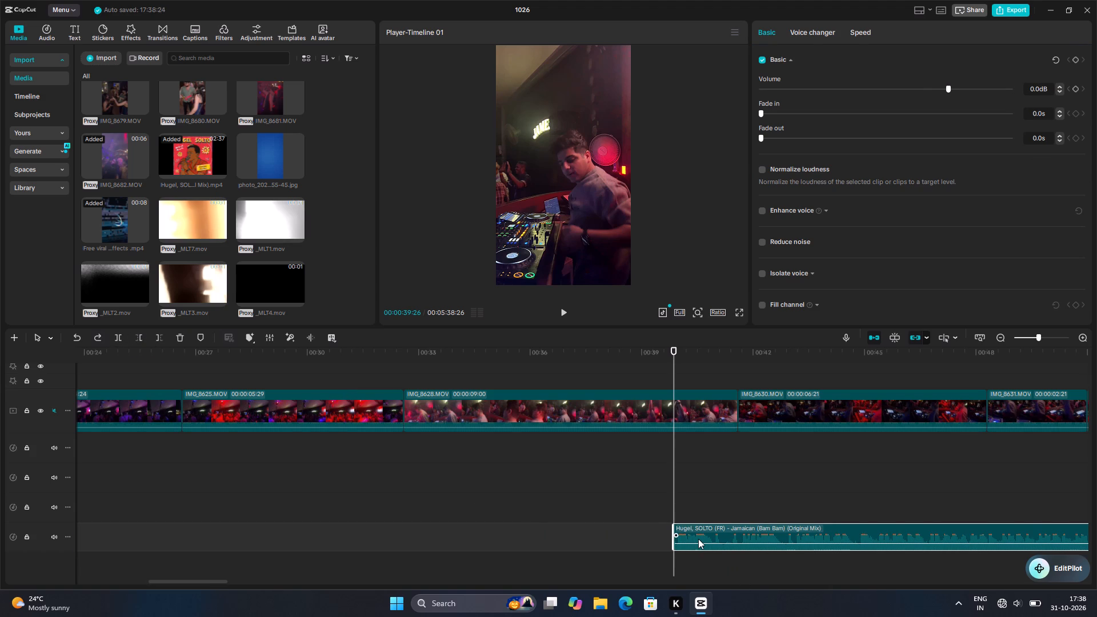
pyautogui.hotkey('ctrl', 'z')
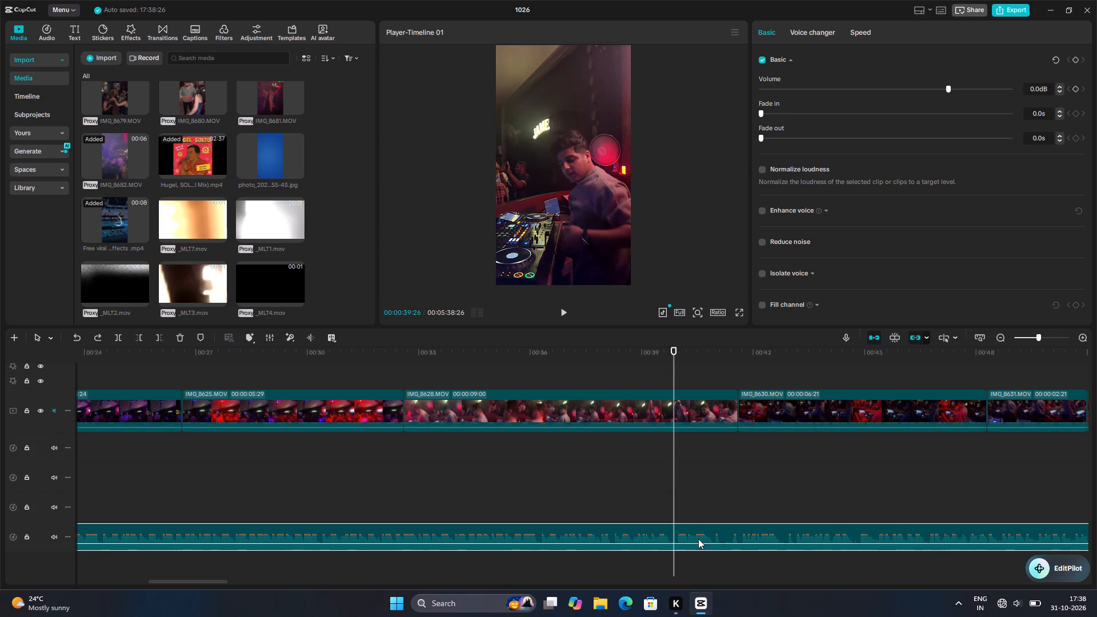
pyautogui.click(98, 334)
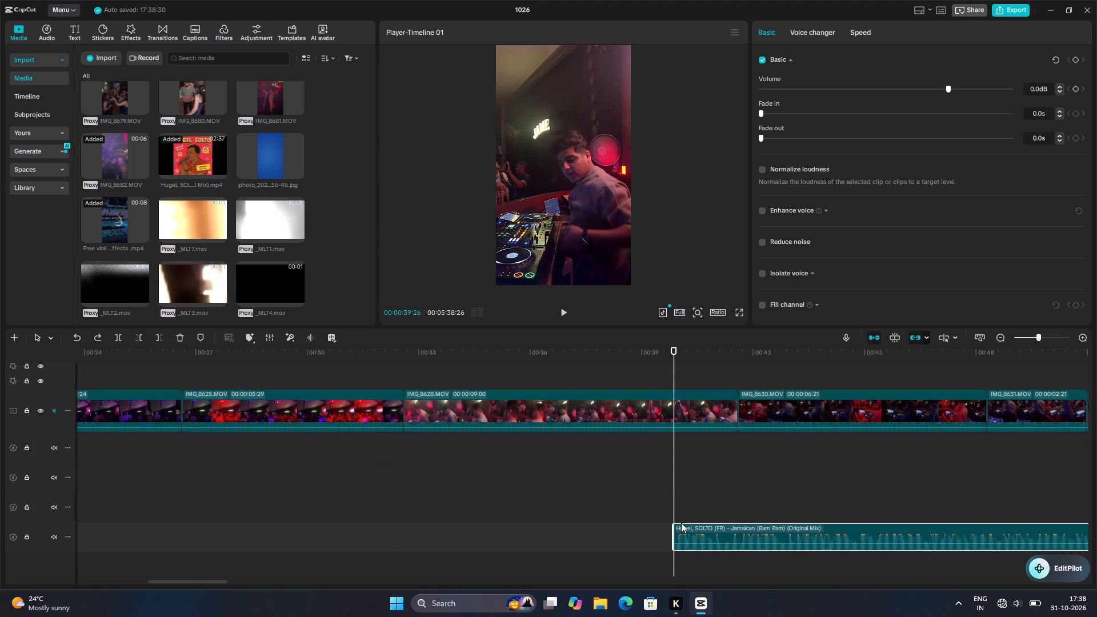
# Move the trimmed song audio to the start of the timeline on its track below the sound effects.
pyautogui.moveTo(683, 525); pyautogui.dragTo(270, 487)
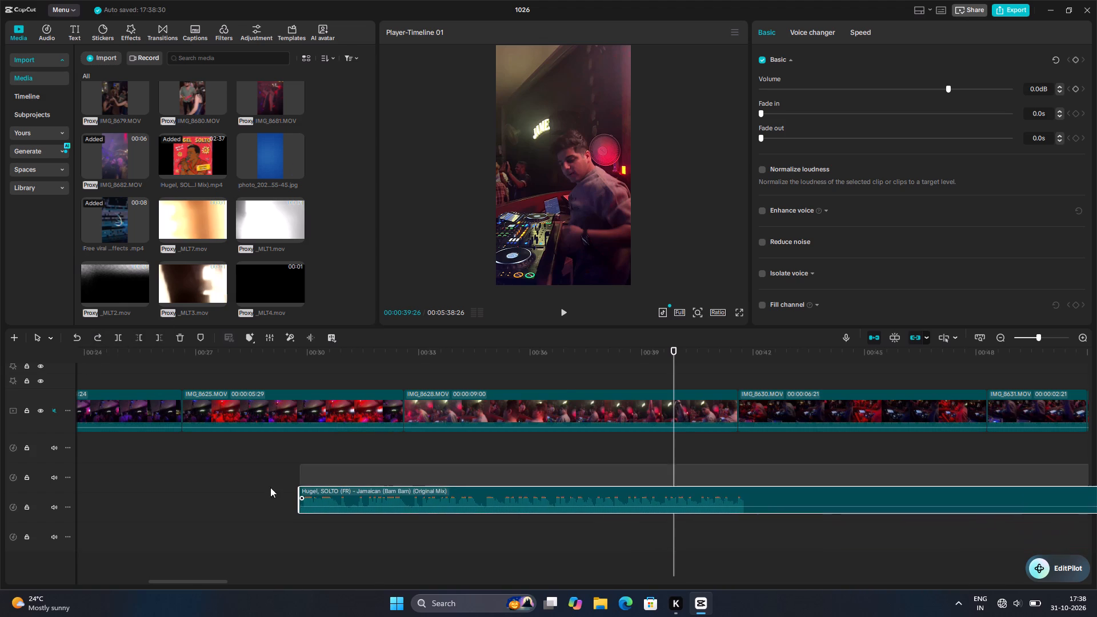
pyautogui.moveTo(270, 487); pyautogui.dragTo(42, 487)
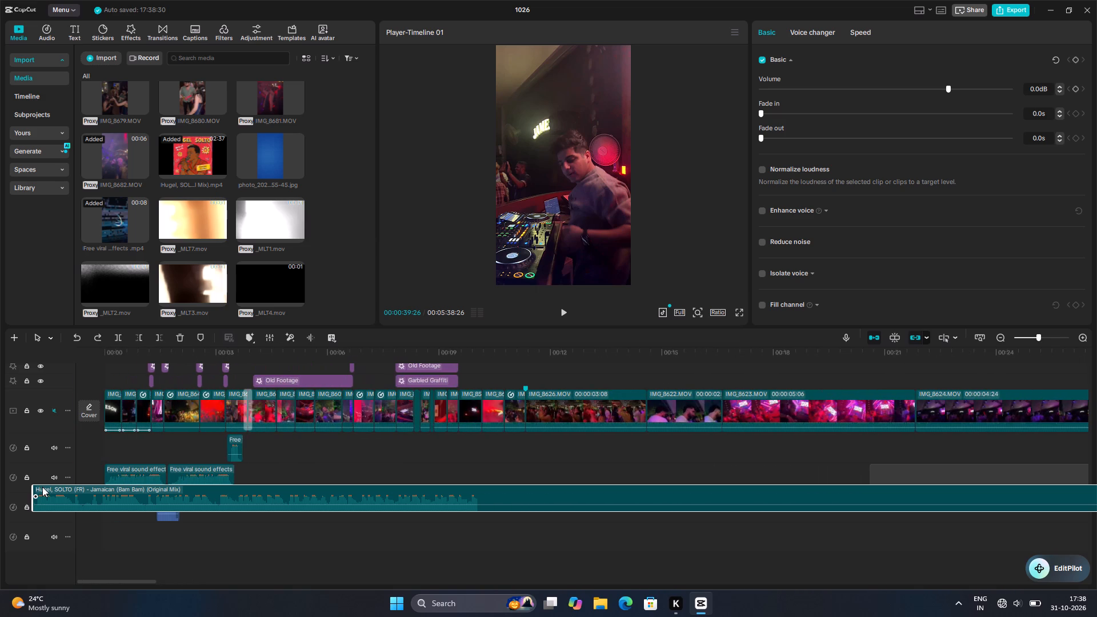
pyautogui.moveTo(42, 487); pyautogui.dragTo(69, 526)
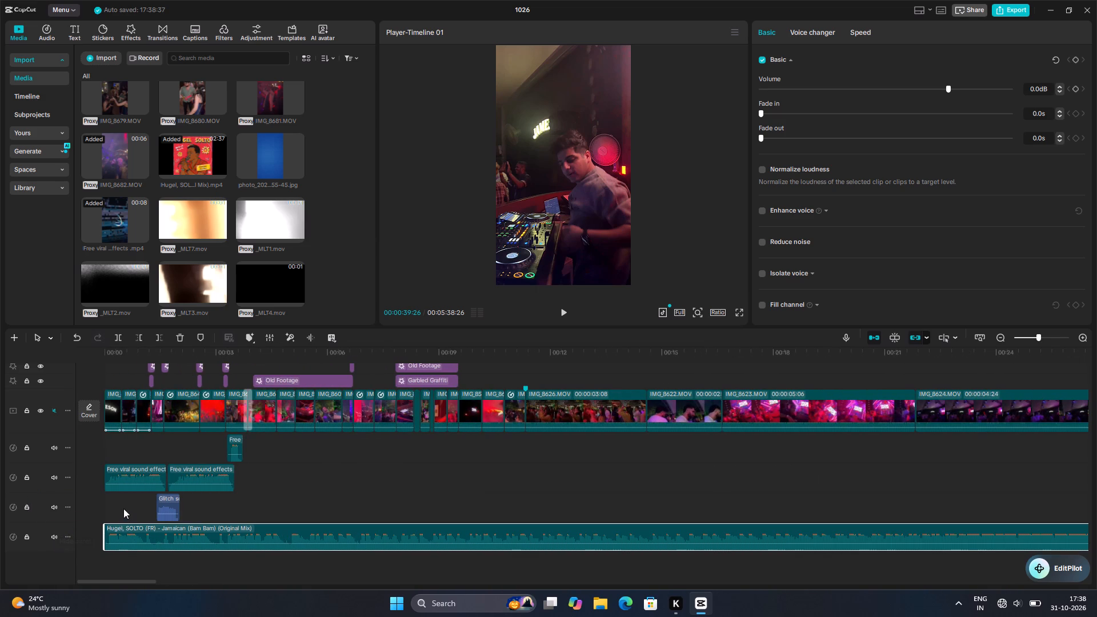
# Replay the edit's first second or so several times to check the trimmed song against the opening clips and sound effects.
pyautogui.doubleClick(114, 503)
pyautogui.moveTo(114, 503); pyautogui.dragTo(93, 504)
pyautogui.press('space')
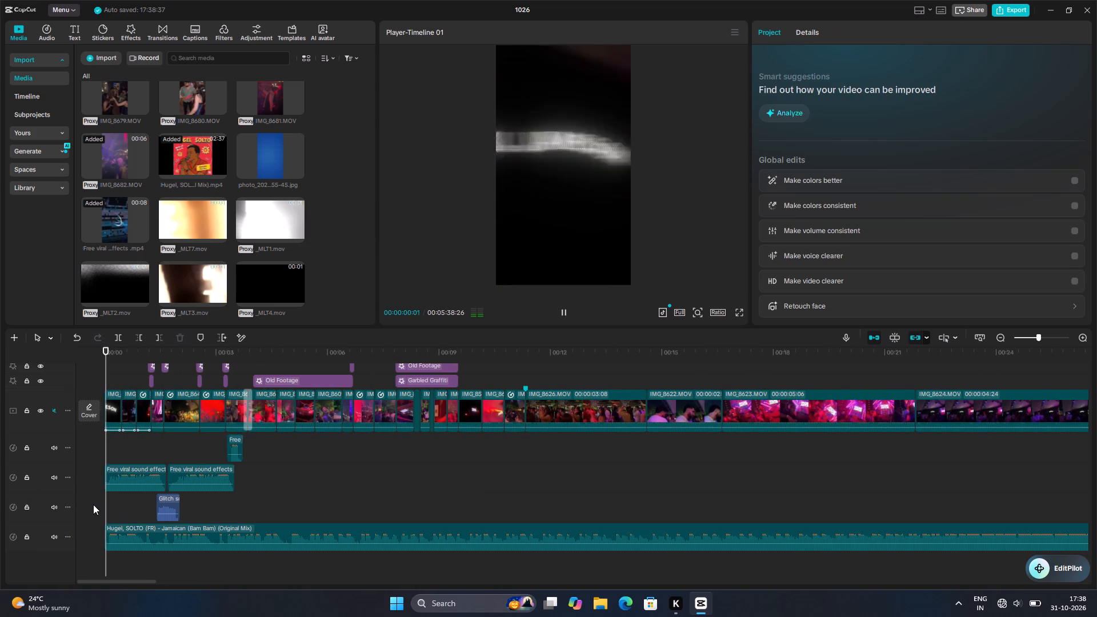
pyautogui.press('space')
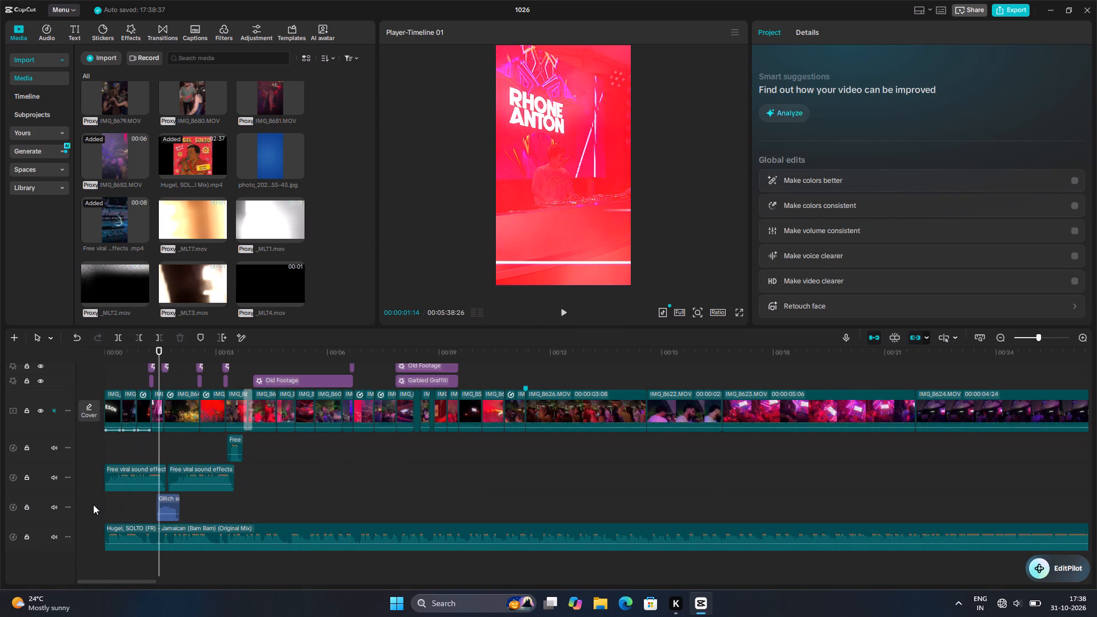
pyautogui.moveTo(159, 448); pyautogui.dragTo(76, 454)
pyautogui.press('space')
pyautogui.press('space')
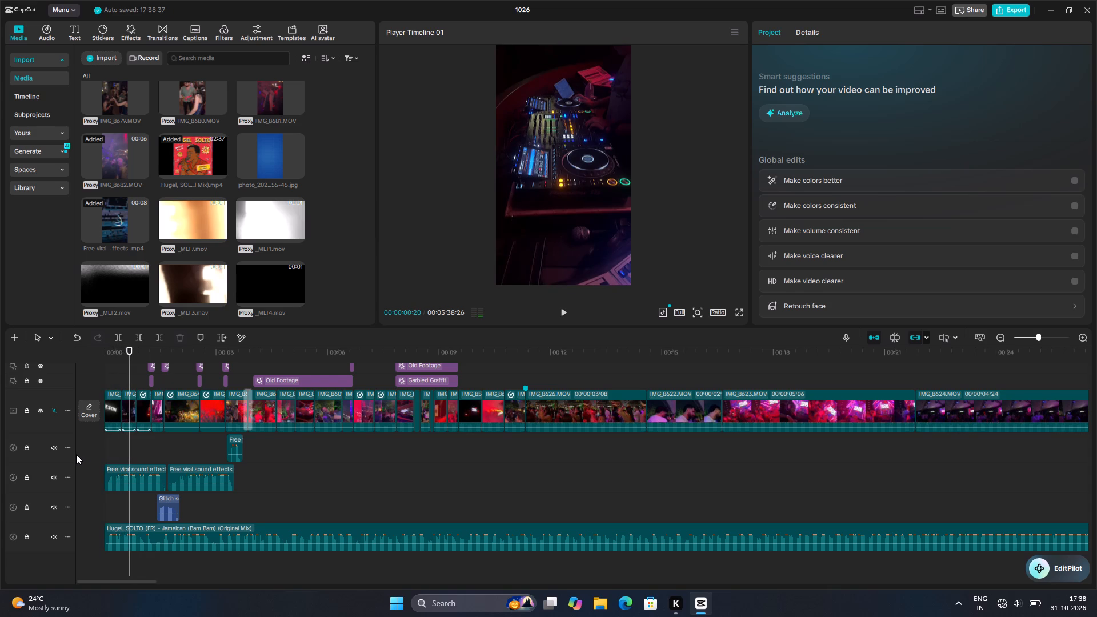
pyautogui.scroll(3, 186, 411)
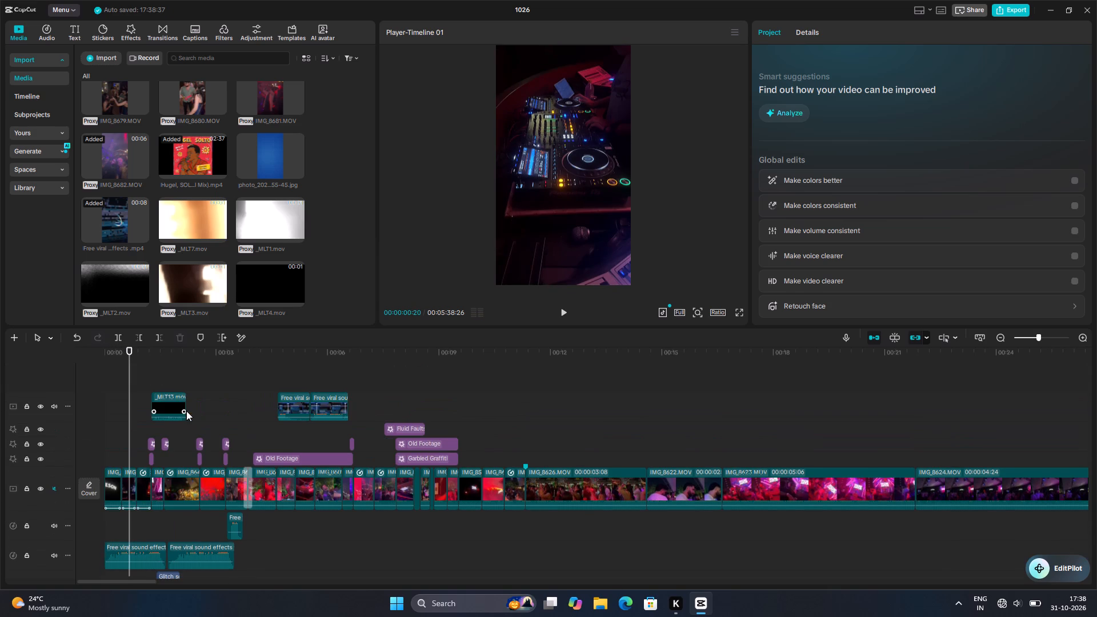
pyautogui.moveTo(128, 392); pyautogui.dragTo(73, 387)
pyautogui.press('space')
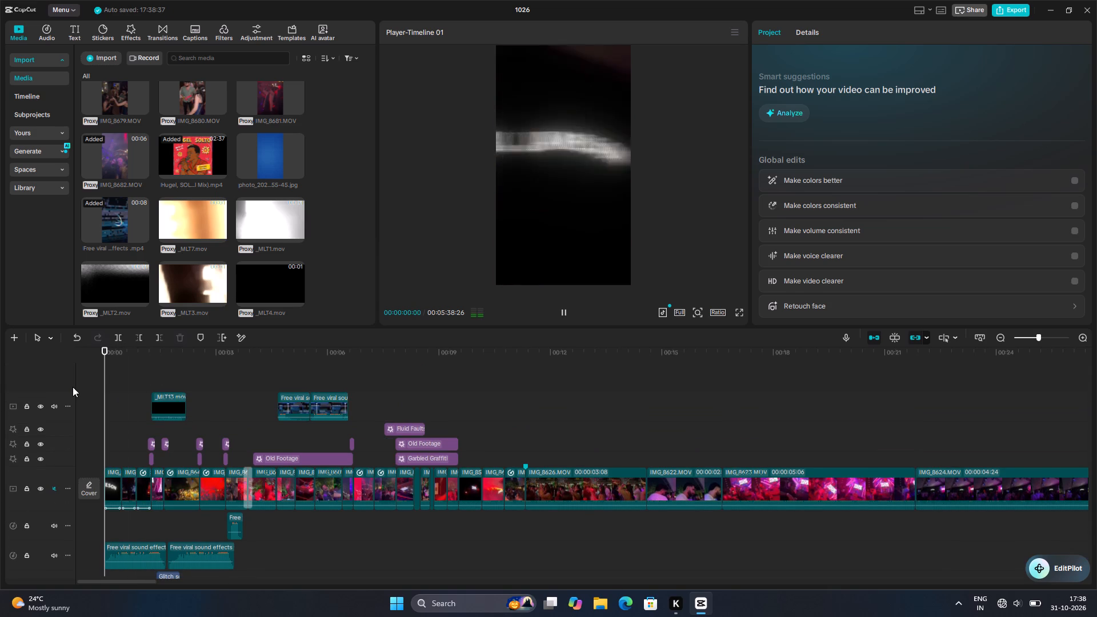
pyautogui.press('space')
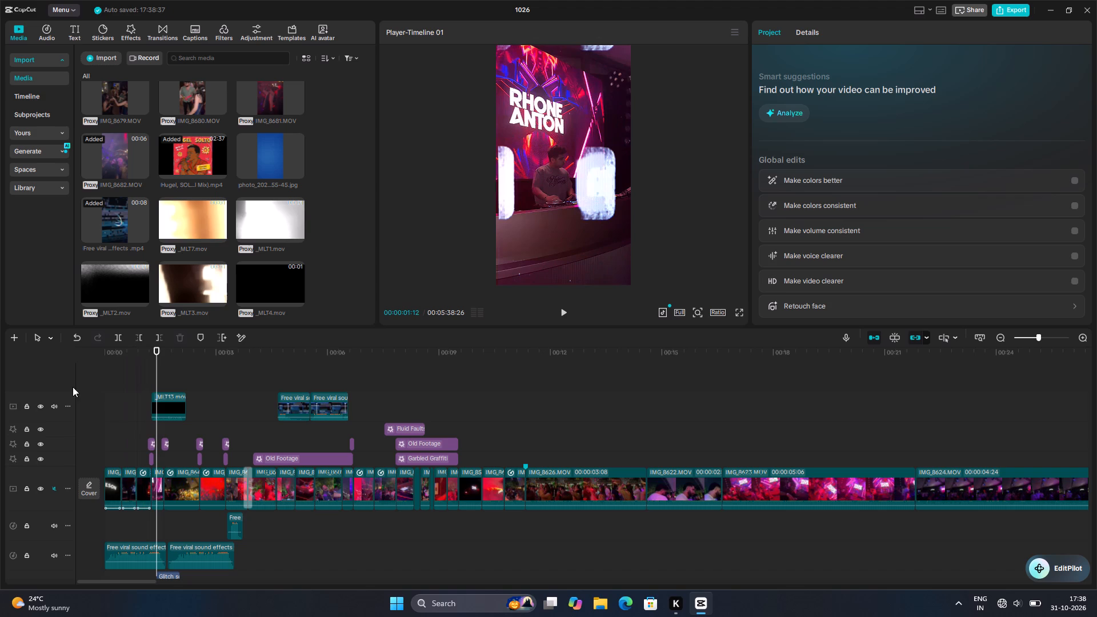
pyautogui.scroll(-2, 192, 531)
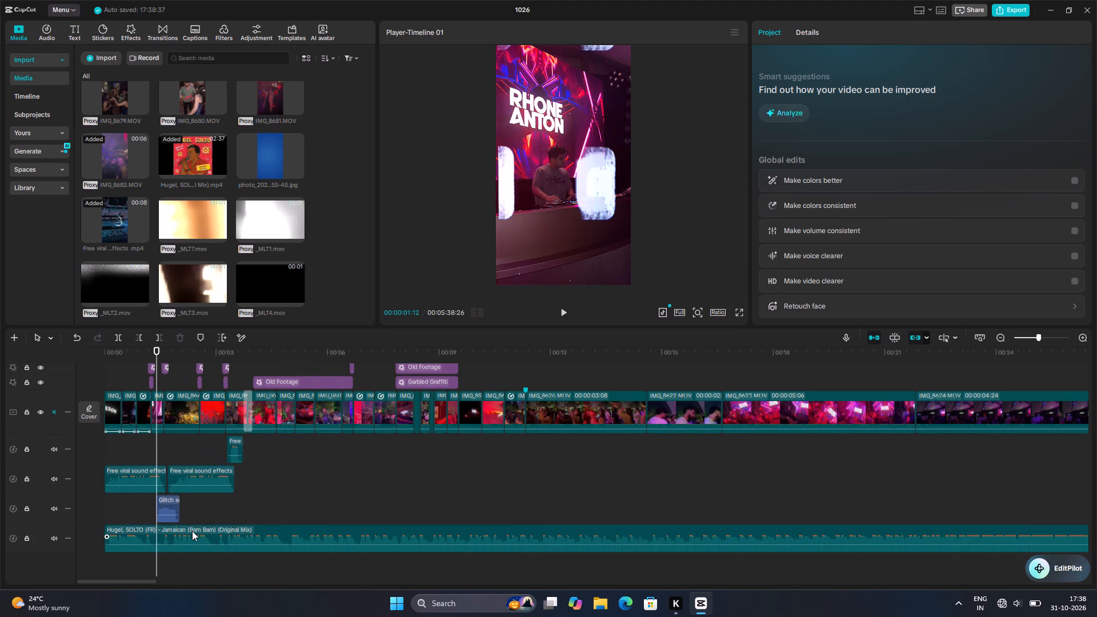
pyautogui.moveTo(156, 448); pyautogui.dragTo(53, 451)
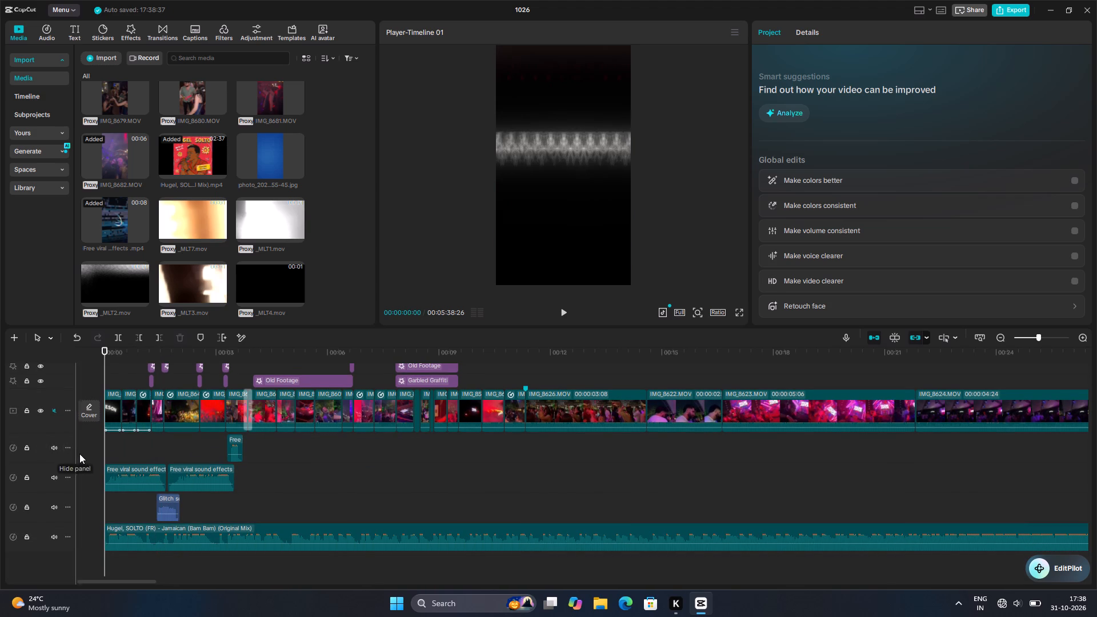
pyautogui.press('space')
pyautogui.press('space')
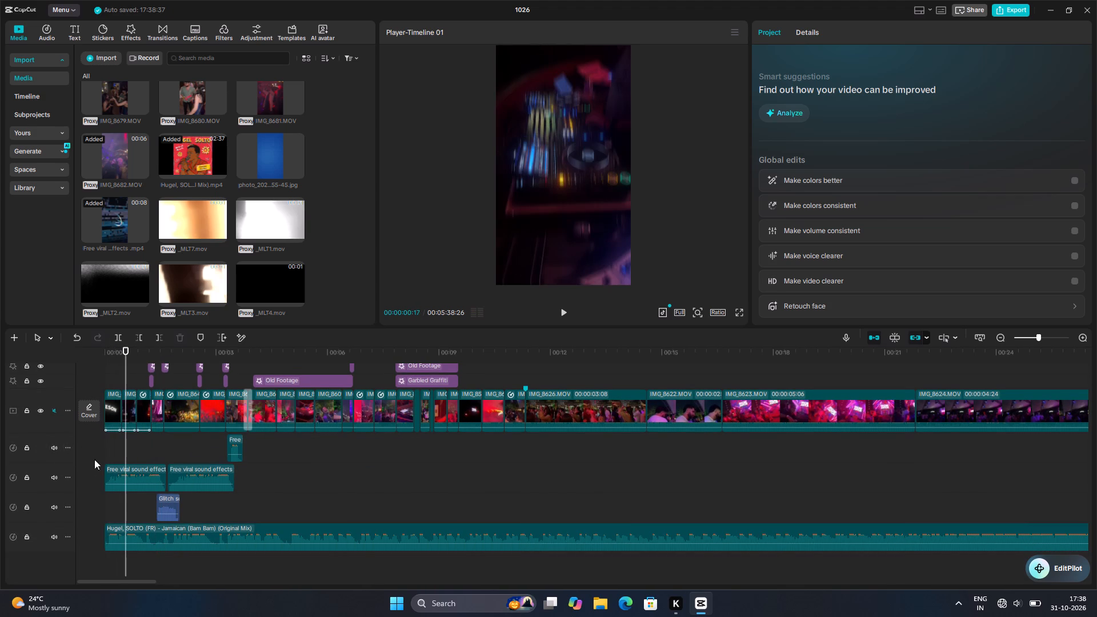
# Delete the first Free viral sound effects audio clip at the start of the timeline.
pyautogui.click(134, 476)
pyautogui.press('Delete')
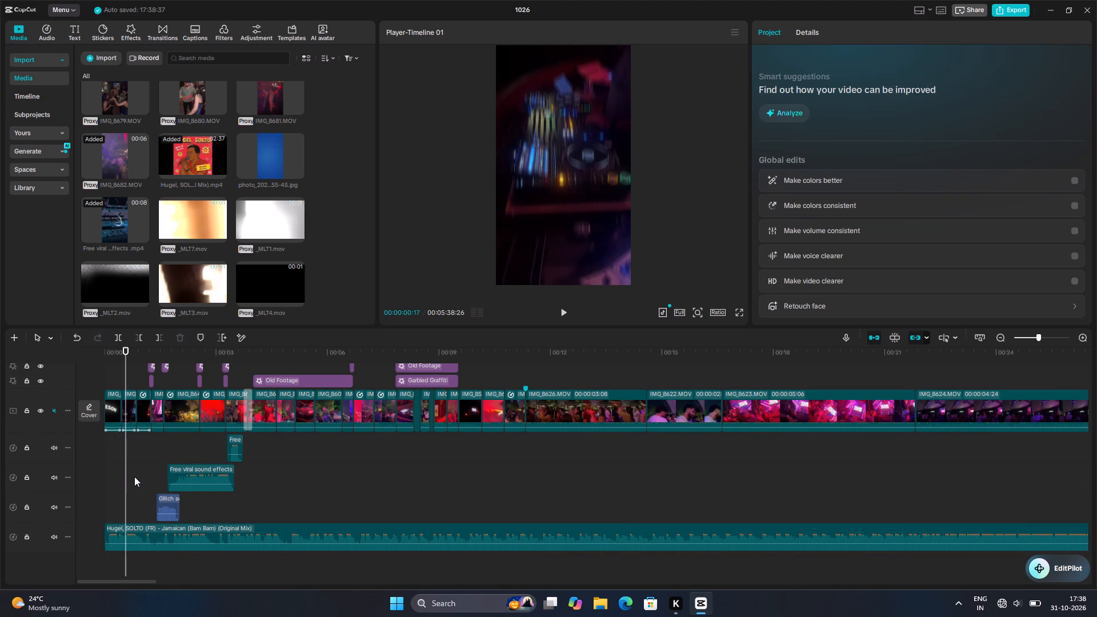
# Play the edit from the start to about 2.6 seconds to review the opening without the first sound effect.
pyautogui.moveTo(125, 456); pyautogui.dragTo(41, 453)
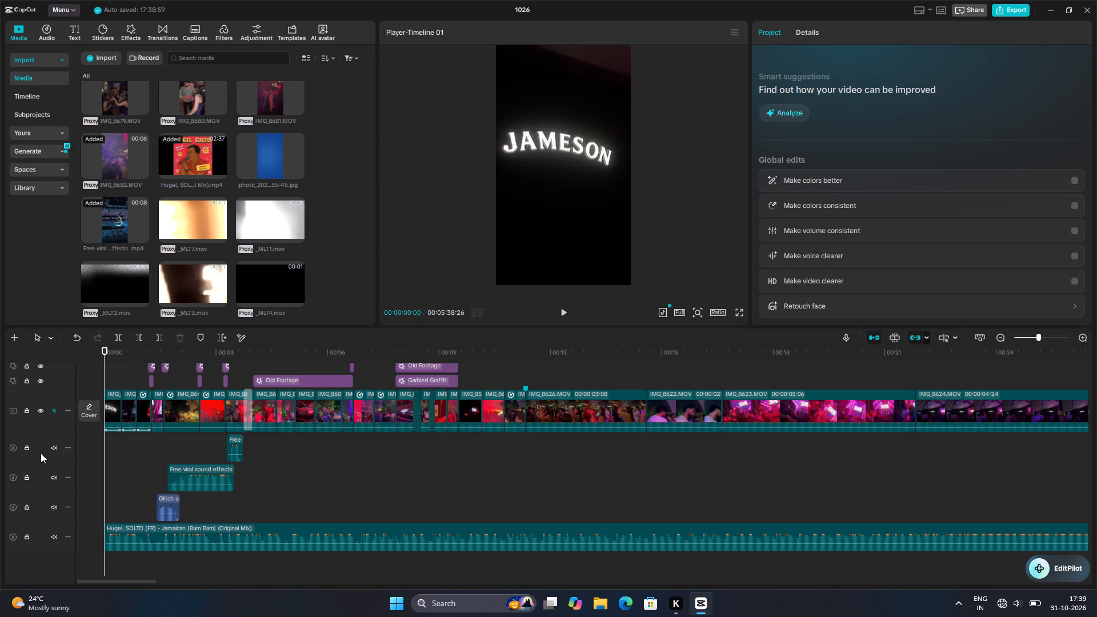
pyautogui.press('space')
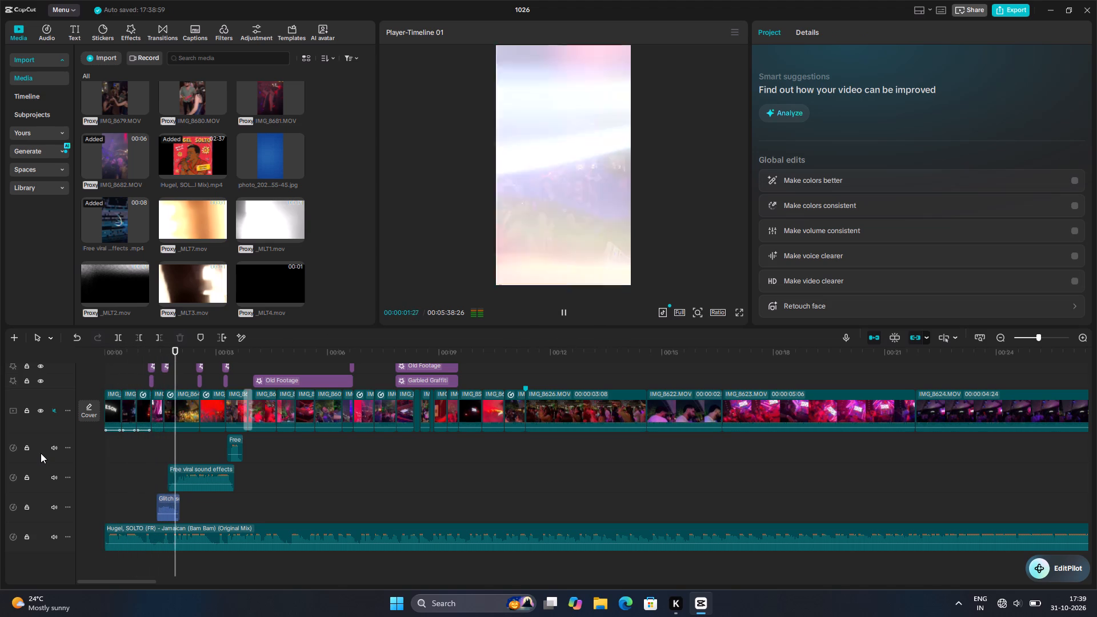
pyautogui.press('space')
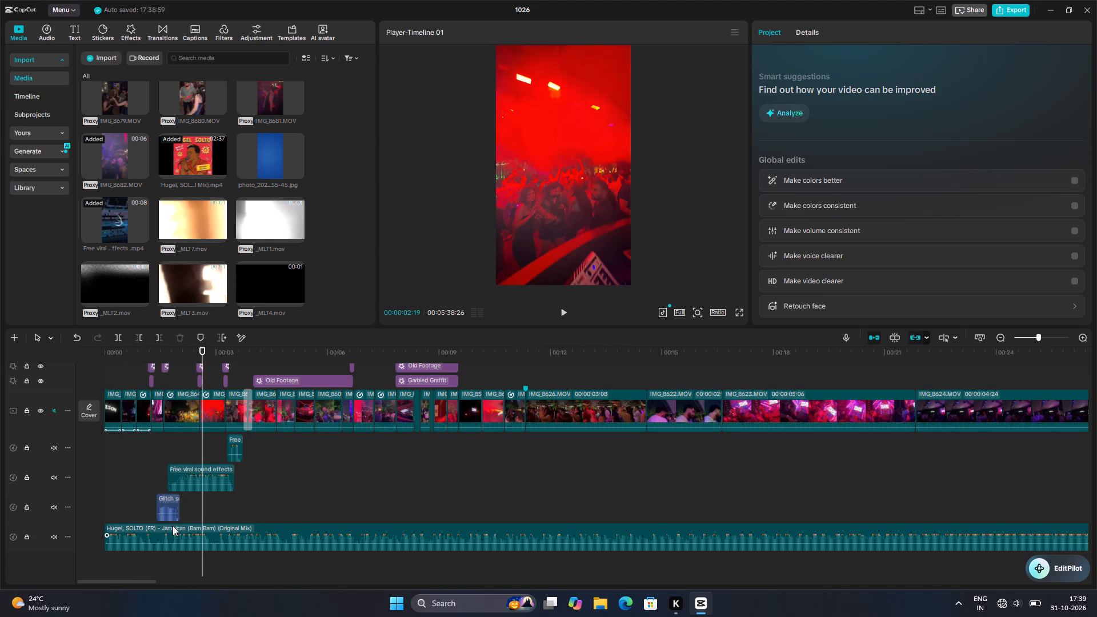
# Return the playhead to the start of the timeline and browse the audio library's imported sounds and sound effects.
pyautogui.moveTo(201, 501); pyautogui.dragTo(87, 517)
pyautogui.scroll(3, 135, 482)
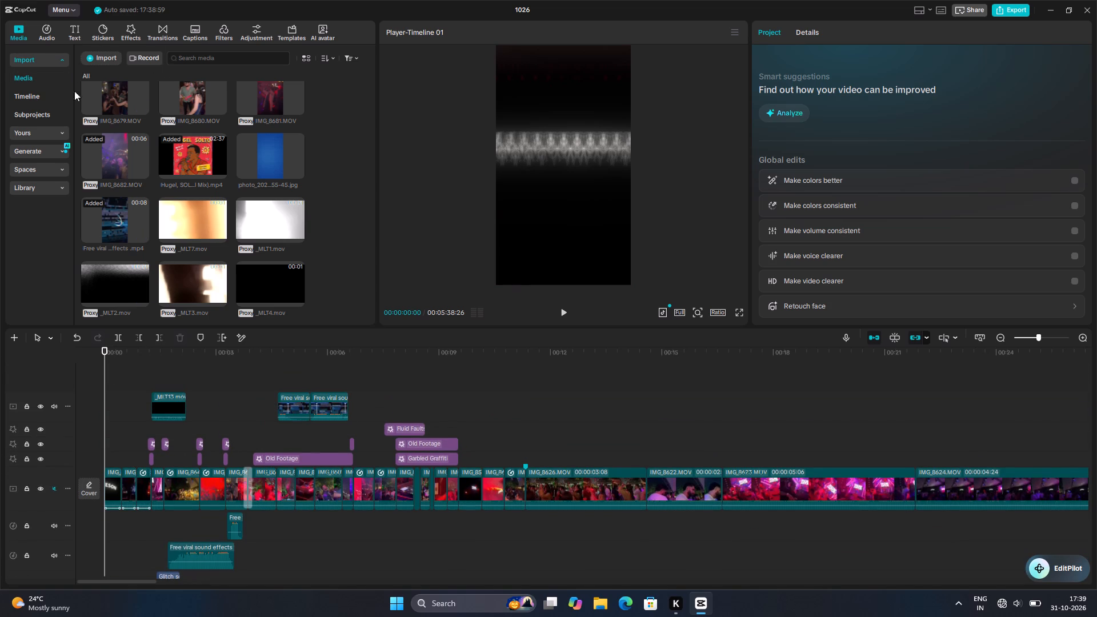
pyautogui.click(49, 27)
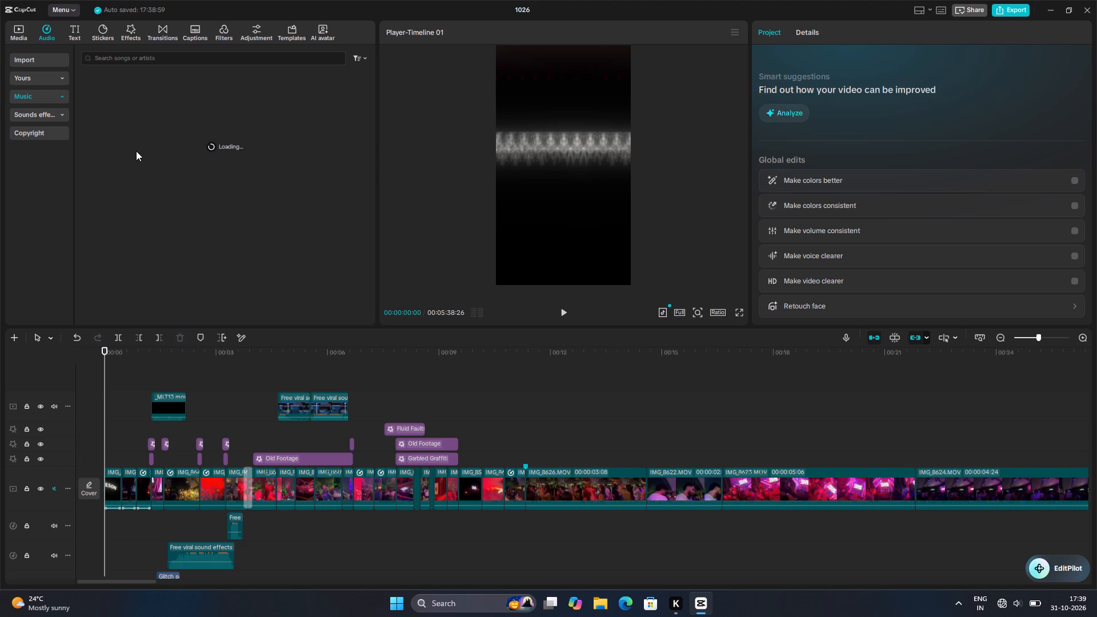
pyautogui.click(56, 53)
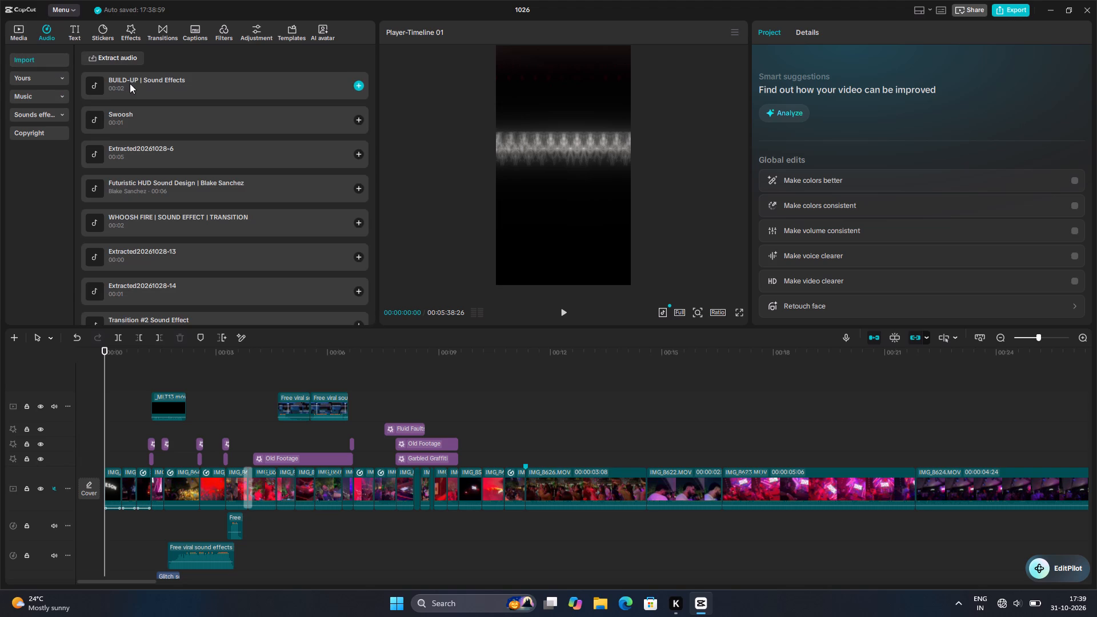
pyautogui.click(42, 61)
pyautogui.click(52, 110)
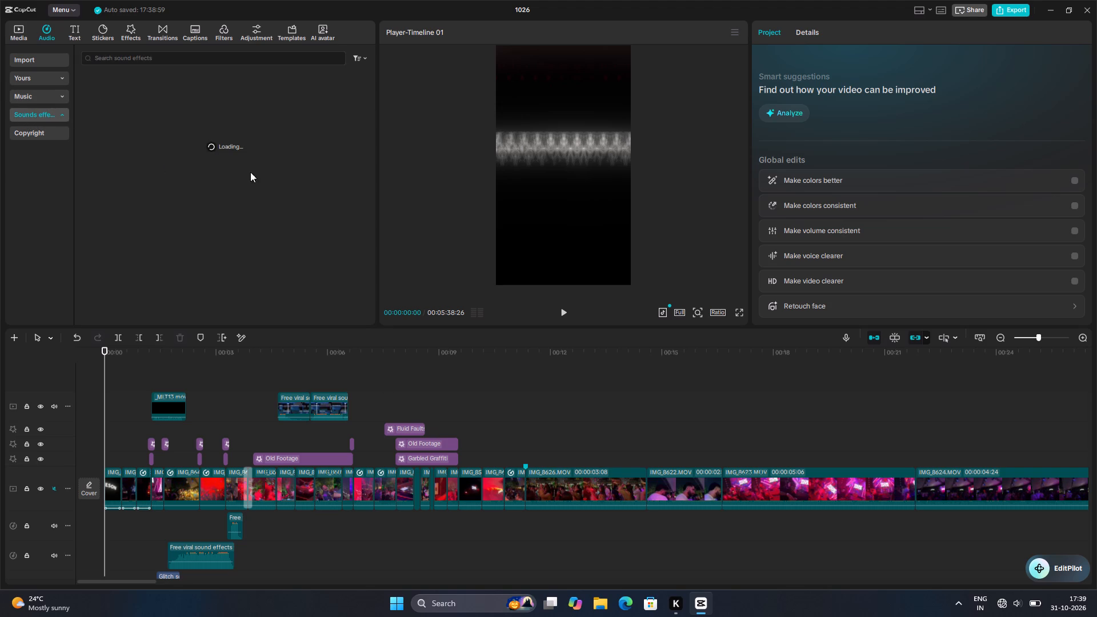
# Extract audio from the 1. Whoosh Swoosh file in the Whoosh subfolder of Editing assets > WHOOSH.
pyautogui.click(50, 65)
pyautogui.click(119, 58)
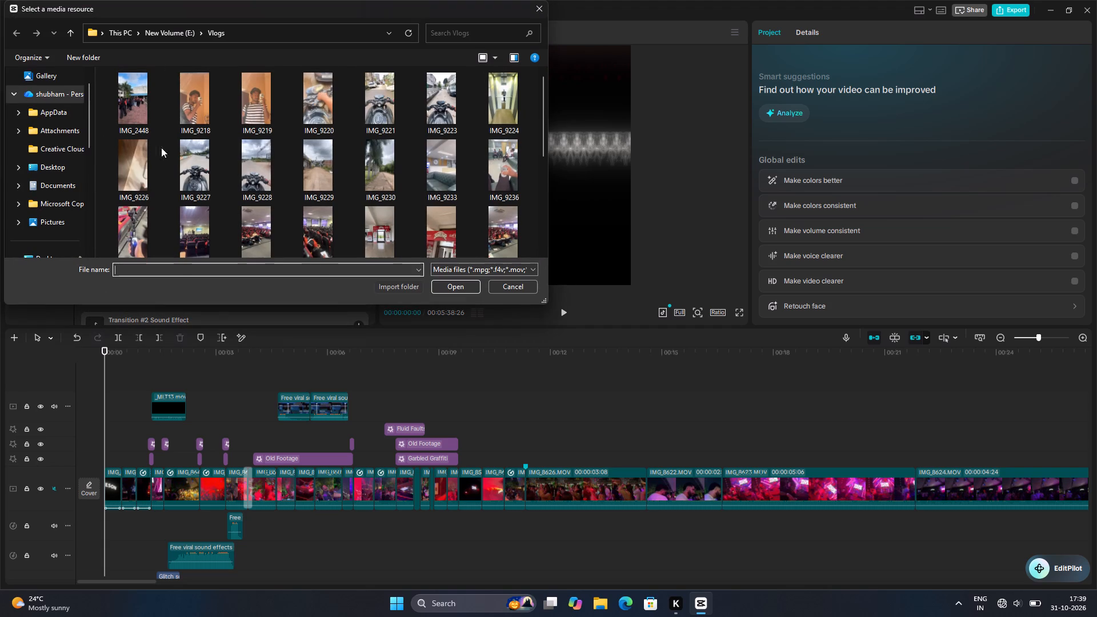
pyautogui.scroll(-1, 52, 178)
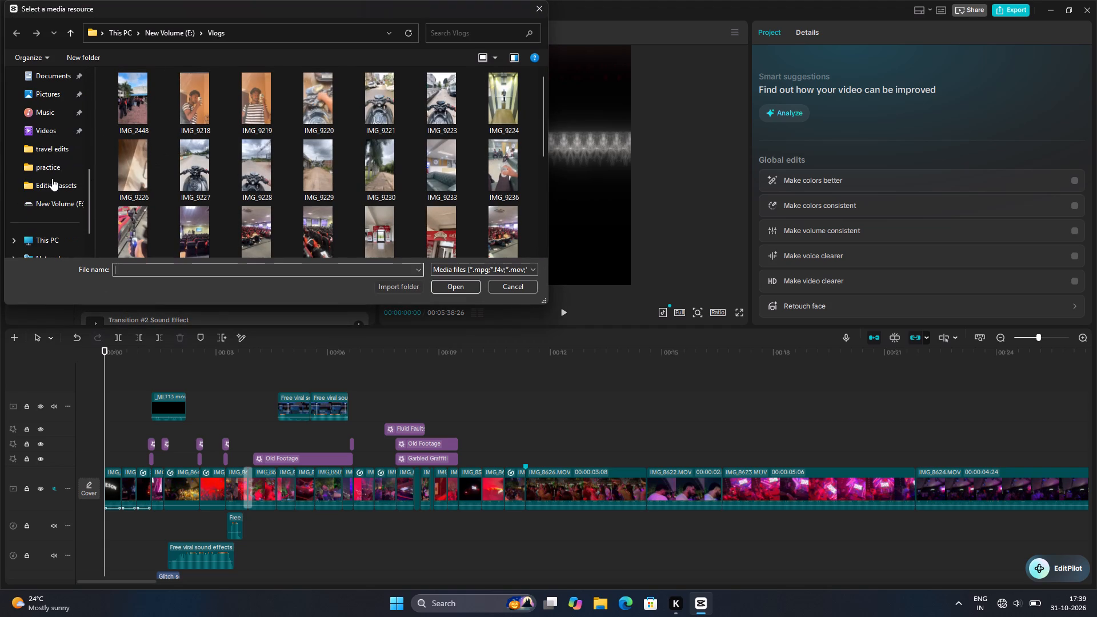
pyautogui.click(48, 111)
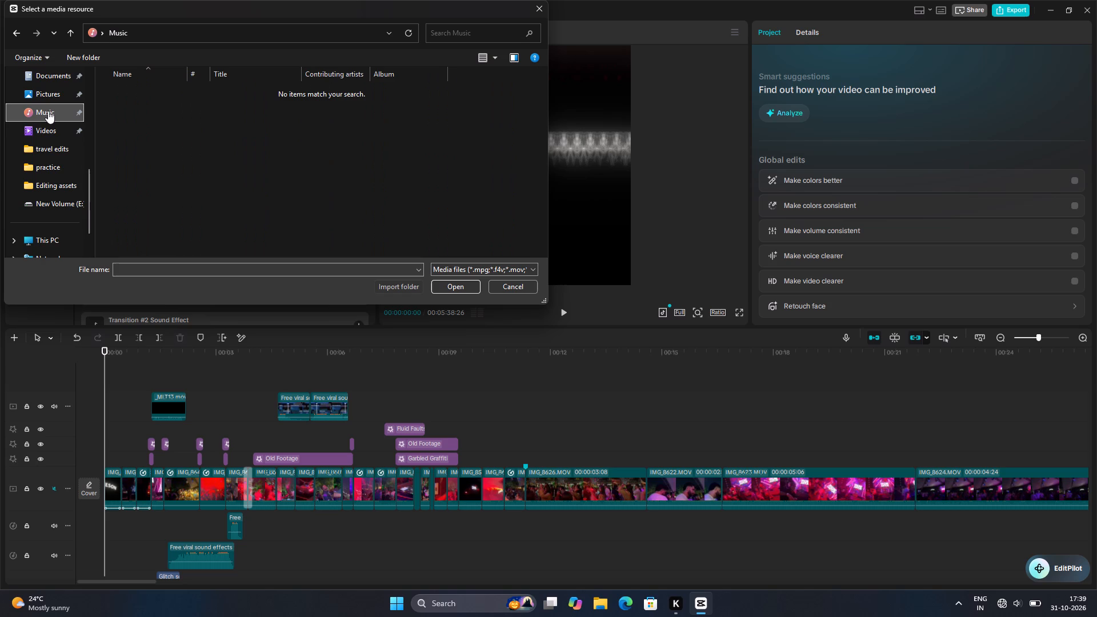
pyautogui.click(66, 198)
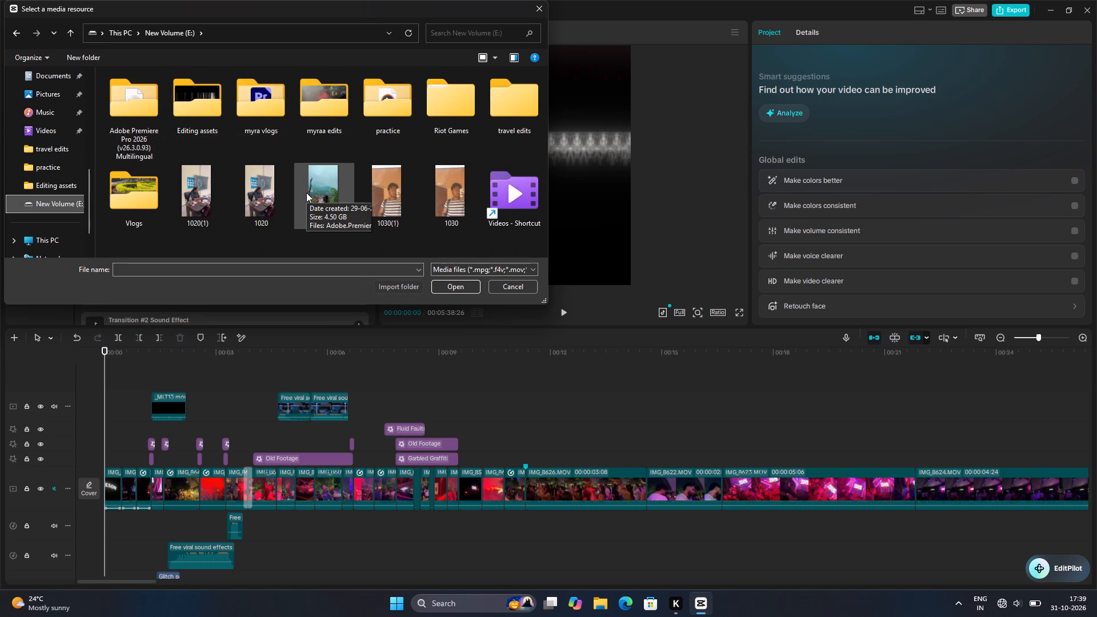
pyautogui.scroll(-2, 306, 193)
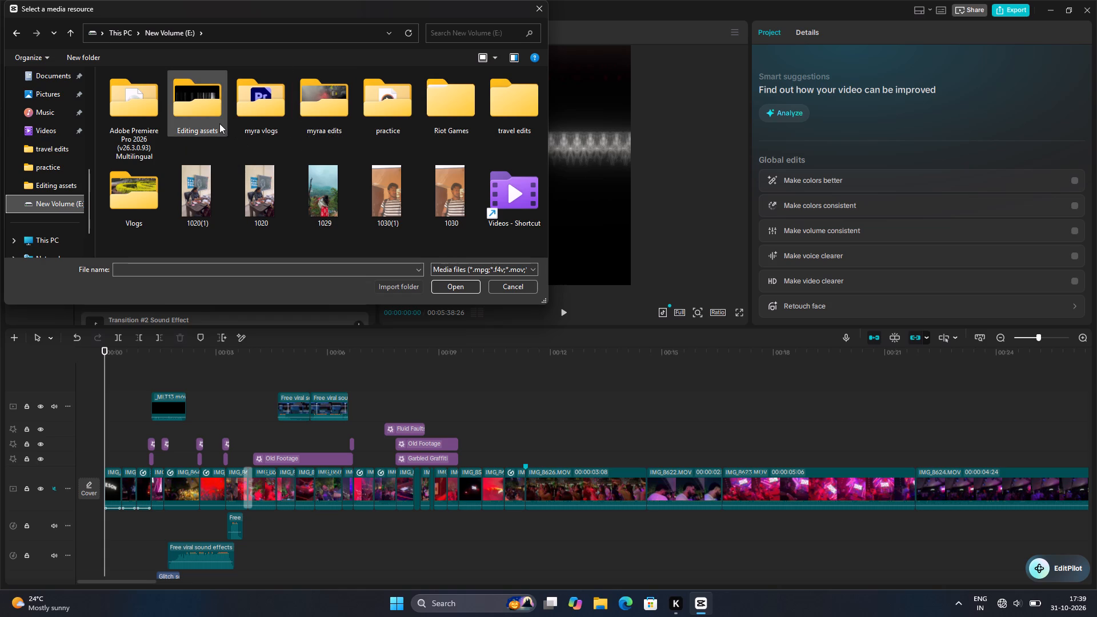
pyautogui.scroll(-2, 219, 123)
pyautogui.scroll(1, 219, 123)
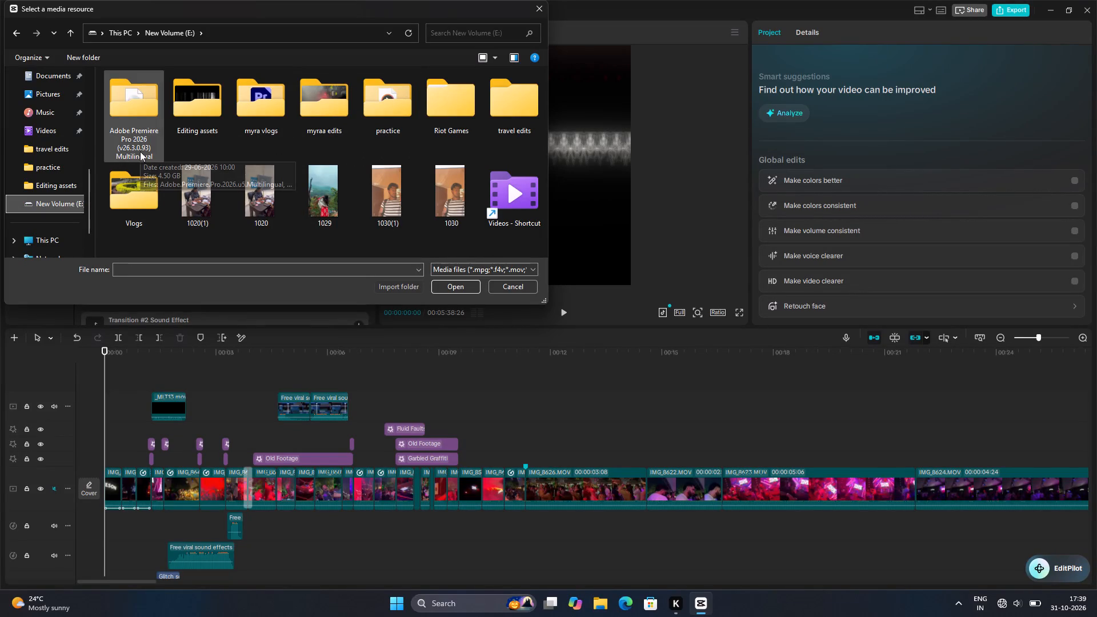
pyautogui.click(66, 185)
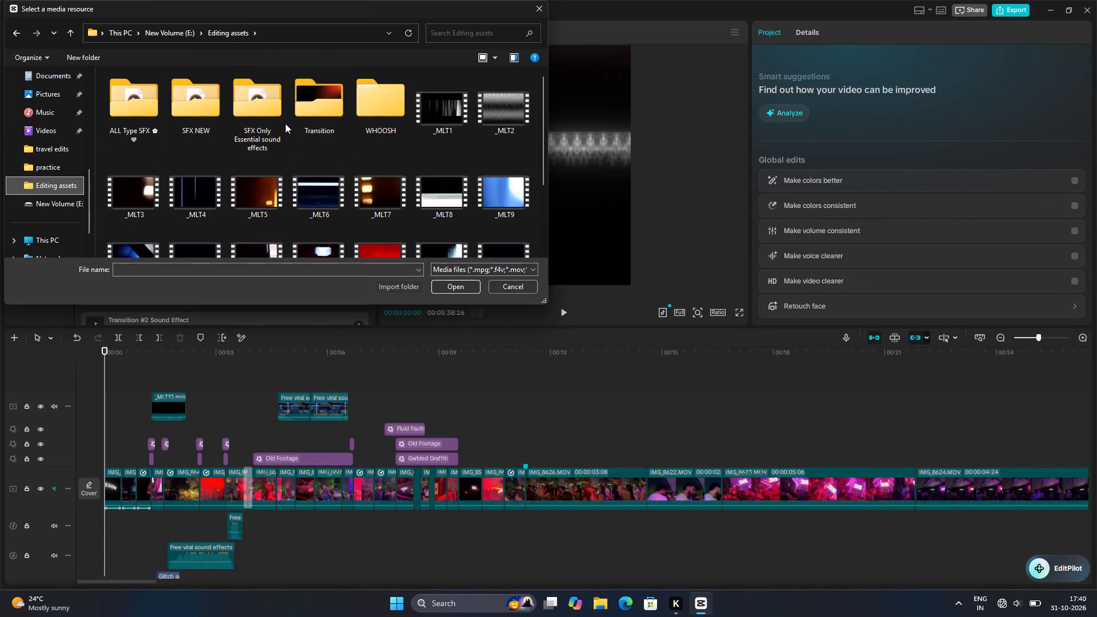
pyautogui.doubleClick(374, 114)
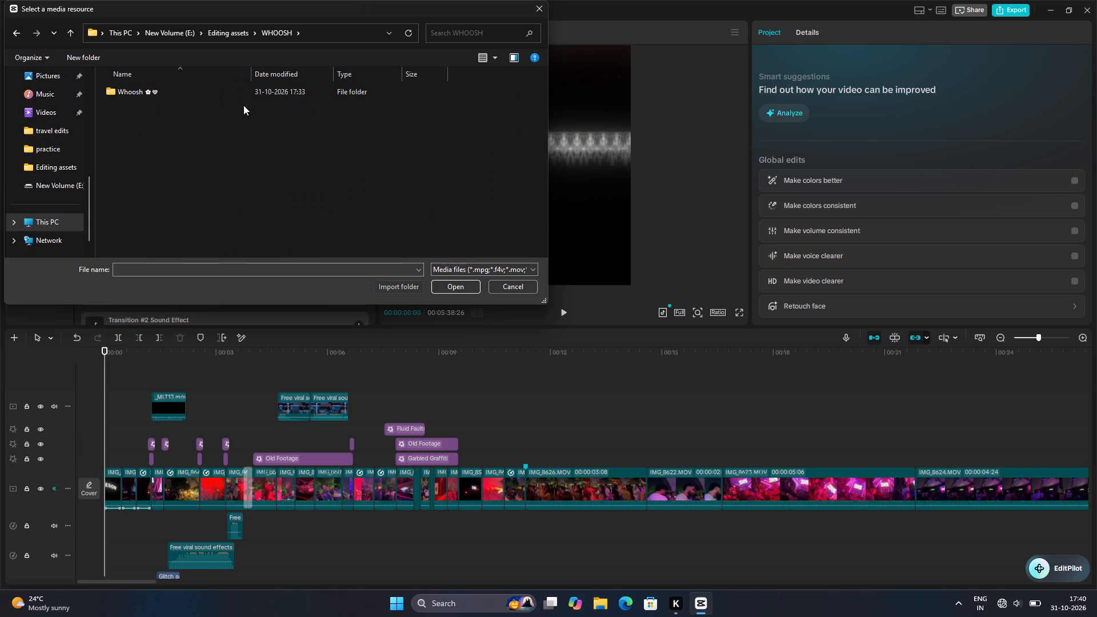
pyautogui.doubleClick(210, 97)
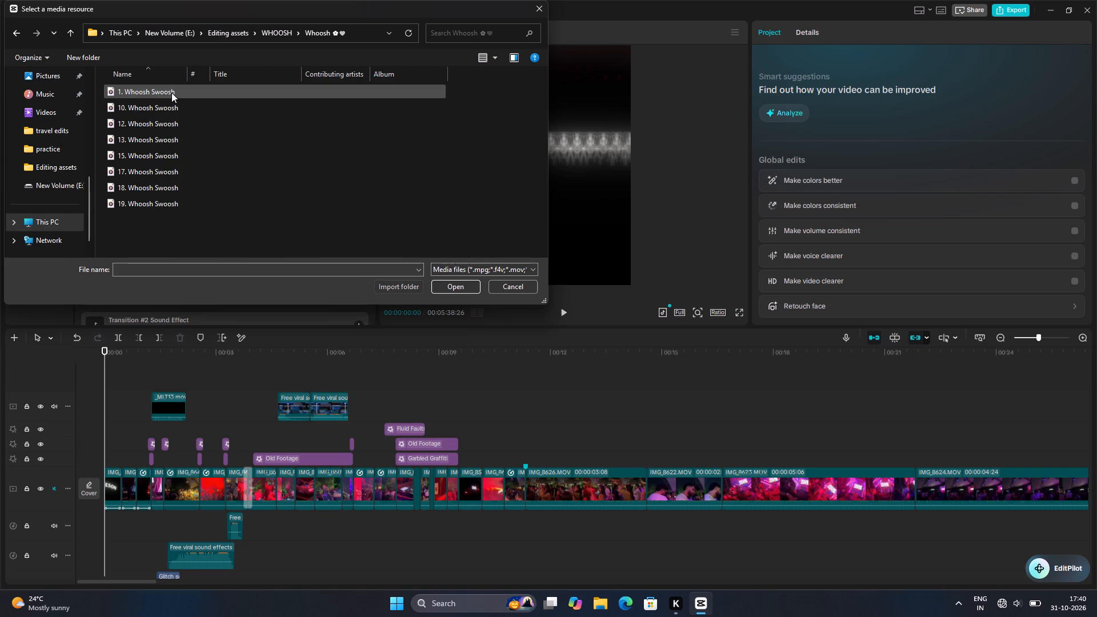
pyautogui.click(171, 93)
pyautogui.doubleClick(171, 93)
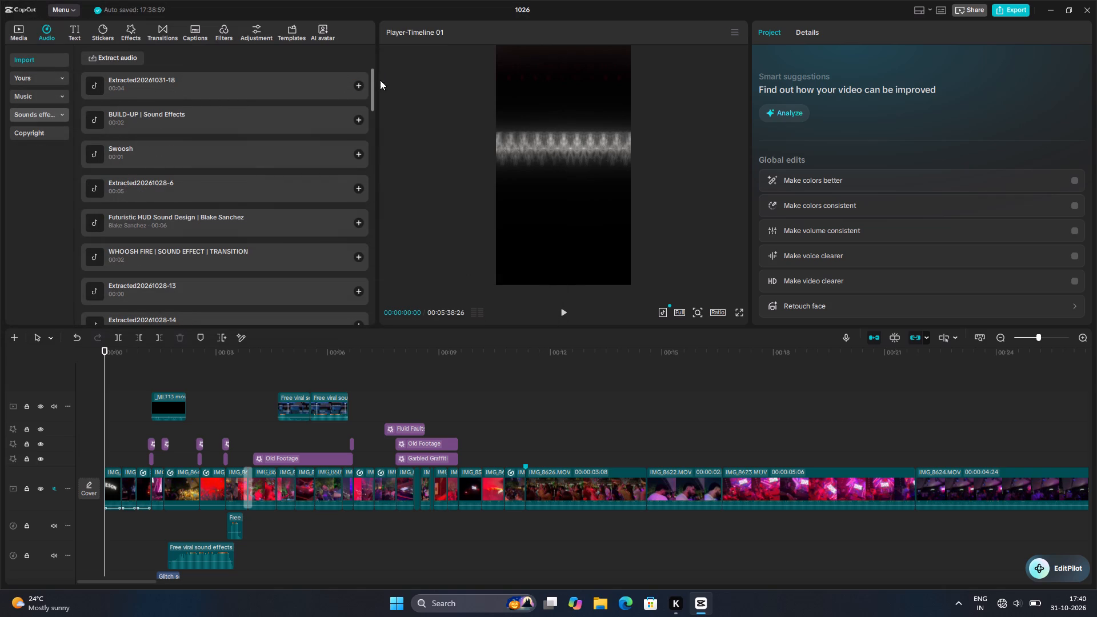
# Preview the newly extracted whoosh sound in the imported audio list.
pyautogui.click(284, 85)
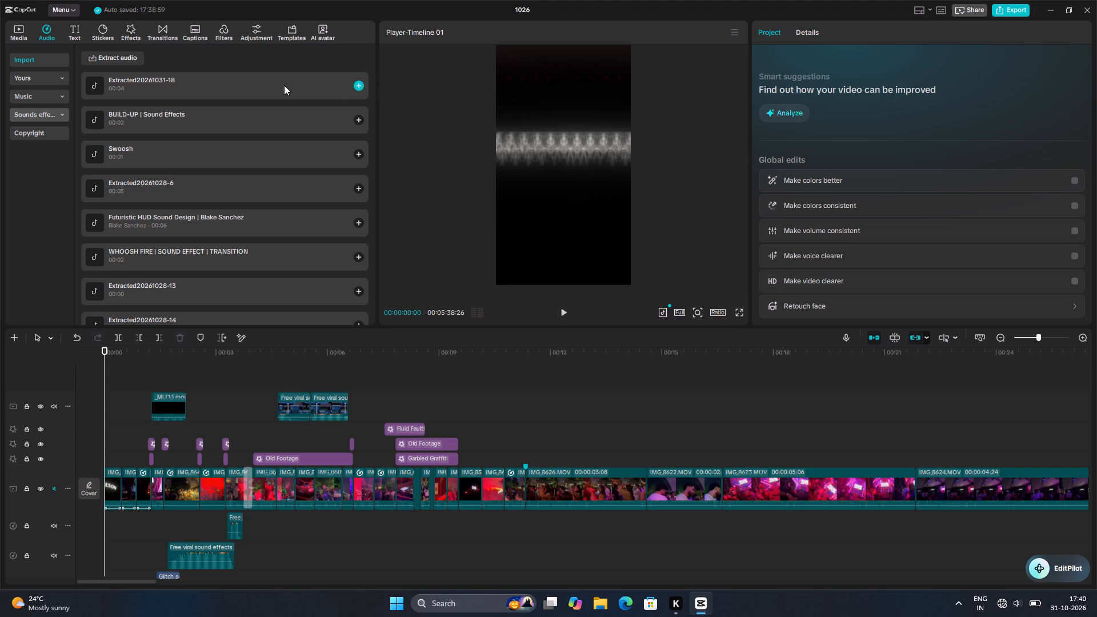
pyautogui.click(284, 85)
pyautogui.doubleClick(113, 87)
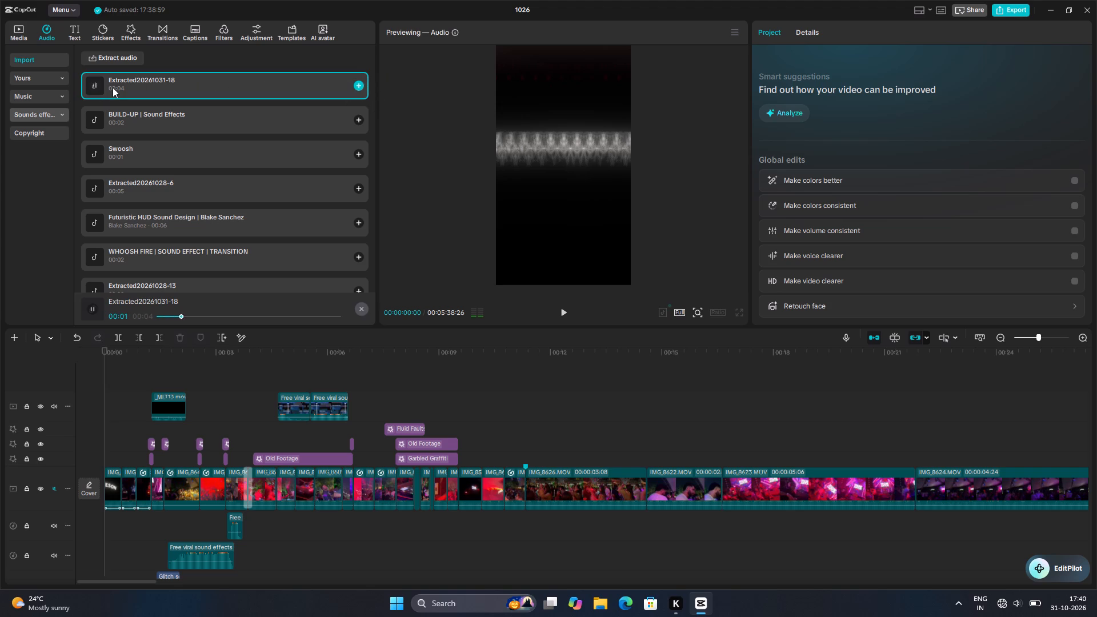
pyautogui.doubleClick(125, 120)
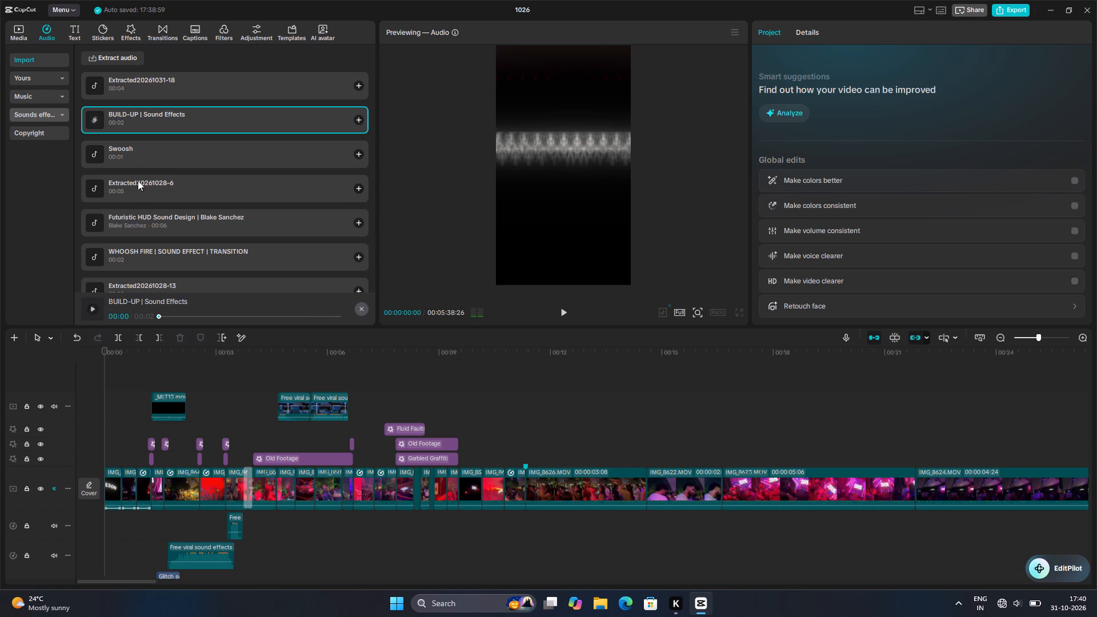
pyautogui.doubleClick(161, 222)
pyautogui.scroll(-1, 161, 222)
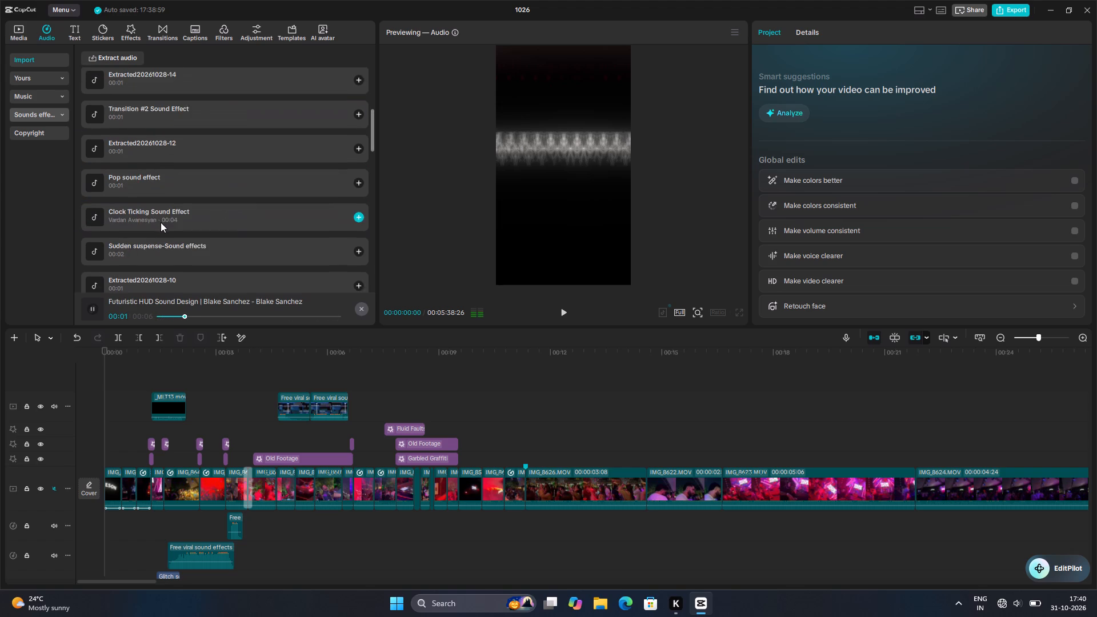
pyautogui.scroll(-6, 161, 222)
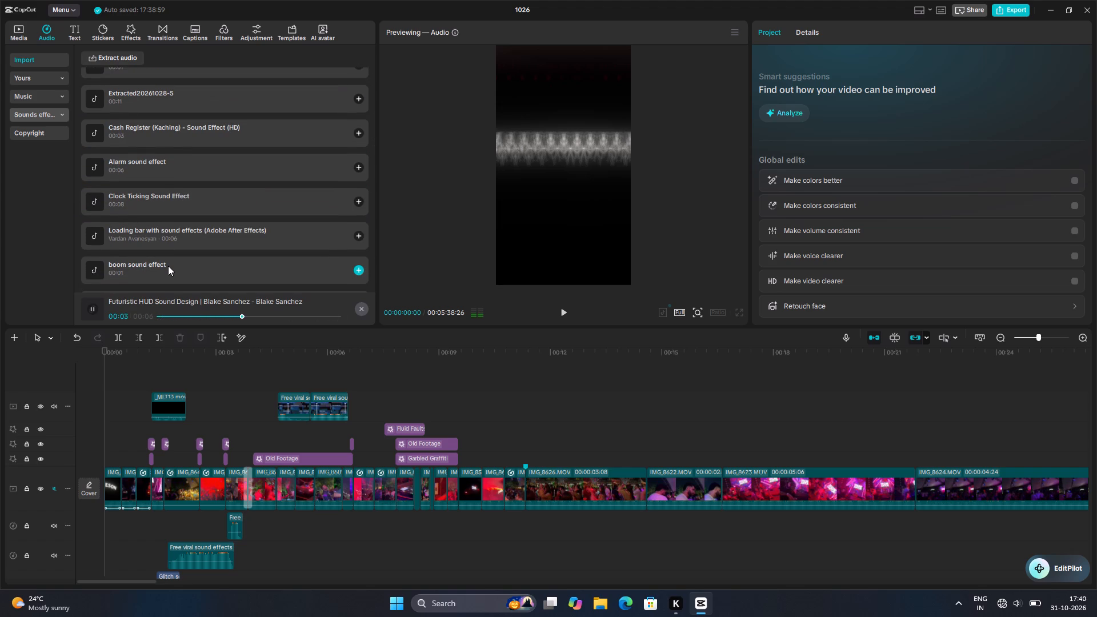
pyautogui.scroll(-1, 168, 266)
pyautogui.doubleClick(168, 266)
pyautogui.scroll(-2, 168, 266)
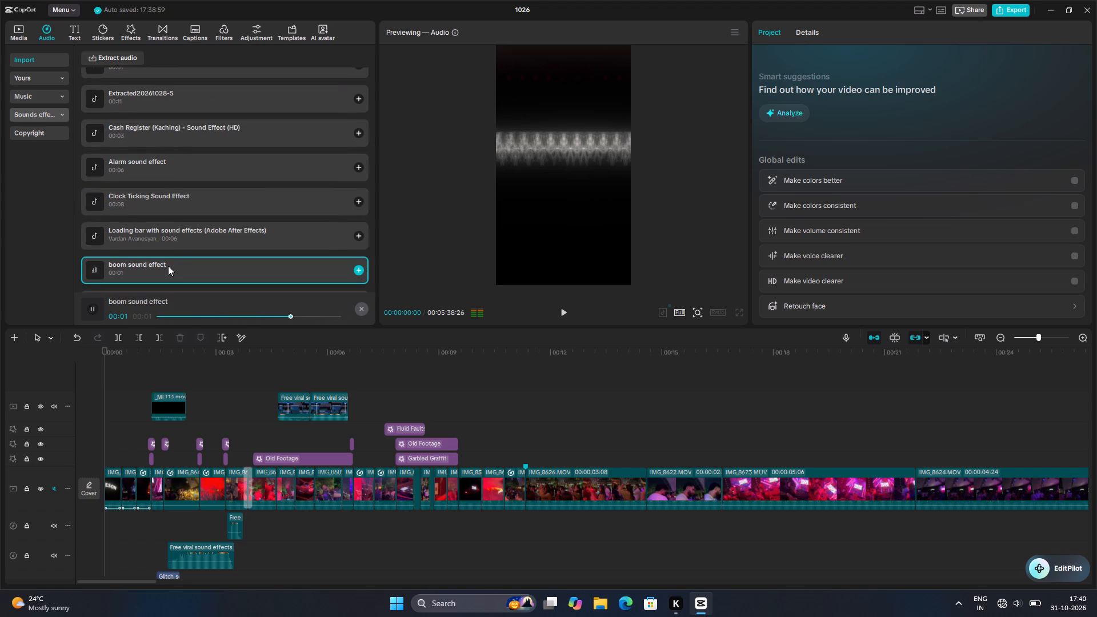
pyautogui.doubleClick(168, 247)
pyautogui.scroll(1, 168, 247)
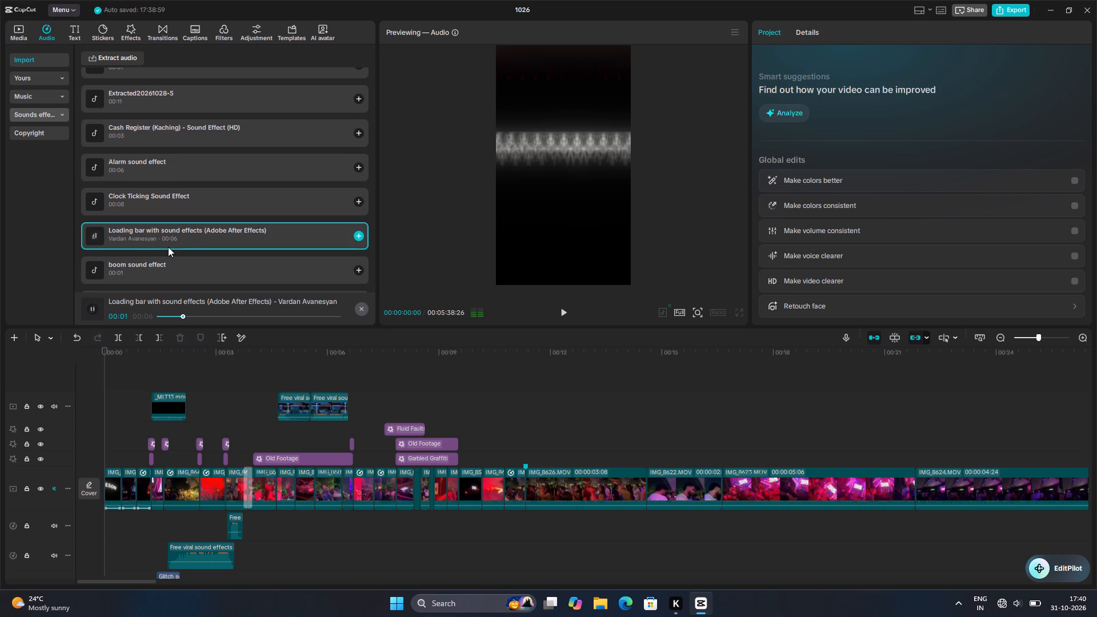
pyautogui.scroll(1, 168, 247)
pyautogui.doubleClick(168, 247)
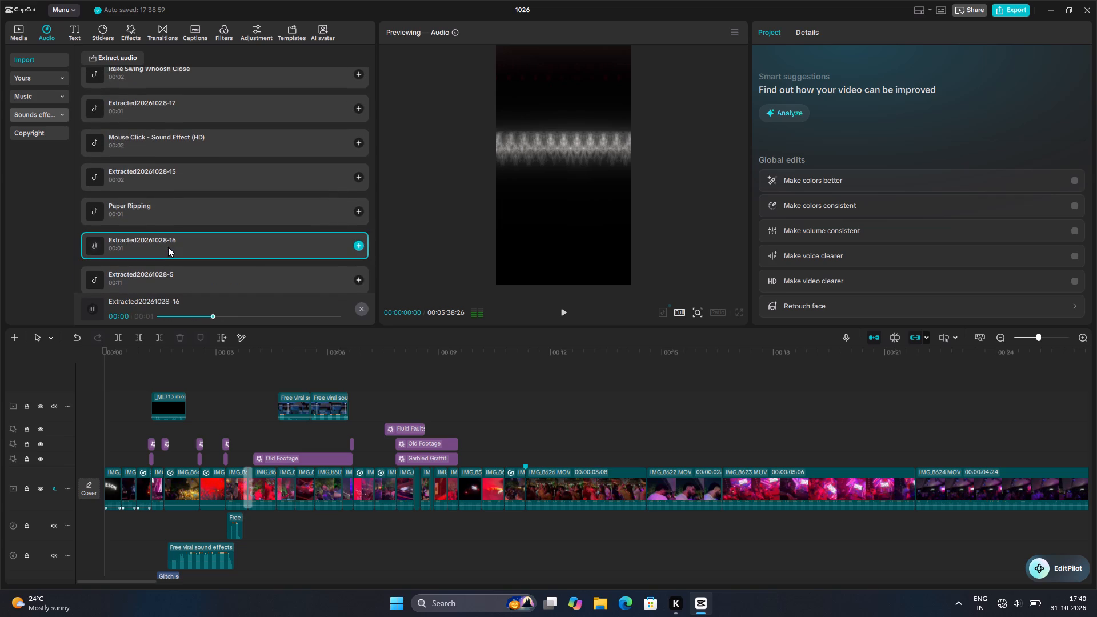
# Try to load the online sound effects library, reloading it and checking the copyright and imported audio sections.
pyautogui.click(43, 111)
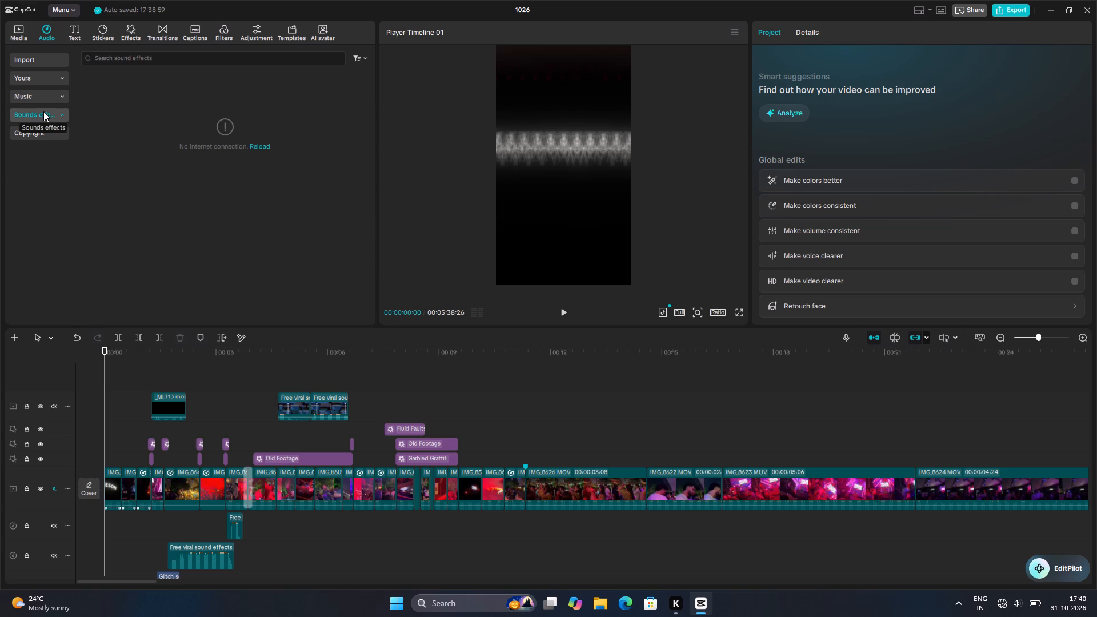
pyautogui.click(258, 146)
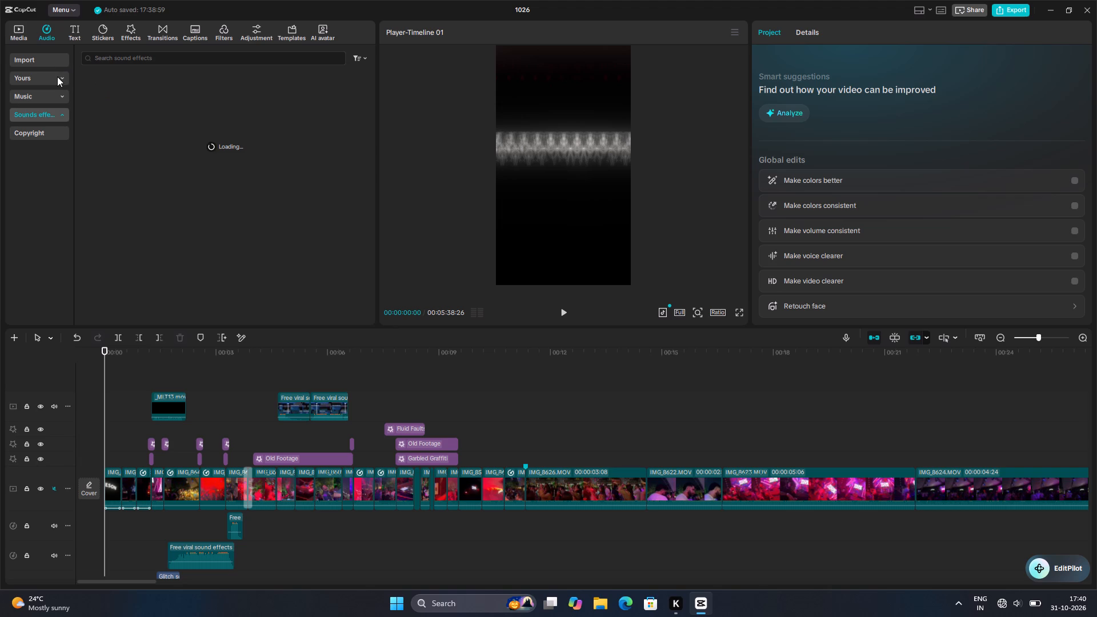
pyautogui.click(50, 131)
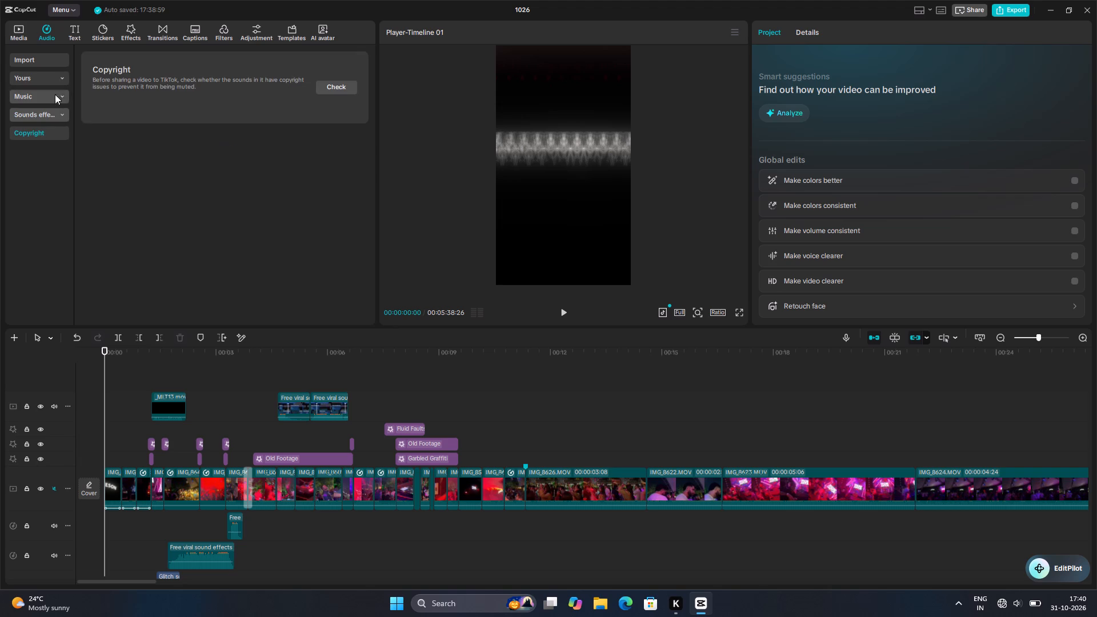
pyautogui.click(47, 57)
pyautogui.scroll(3, 287, 114)
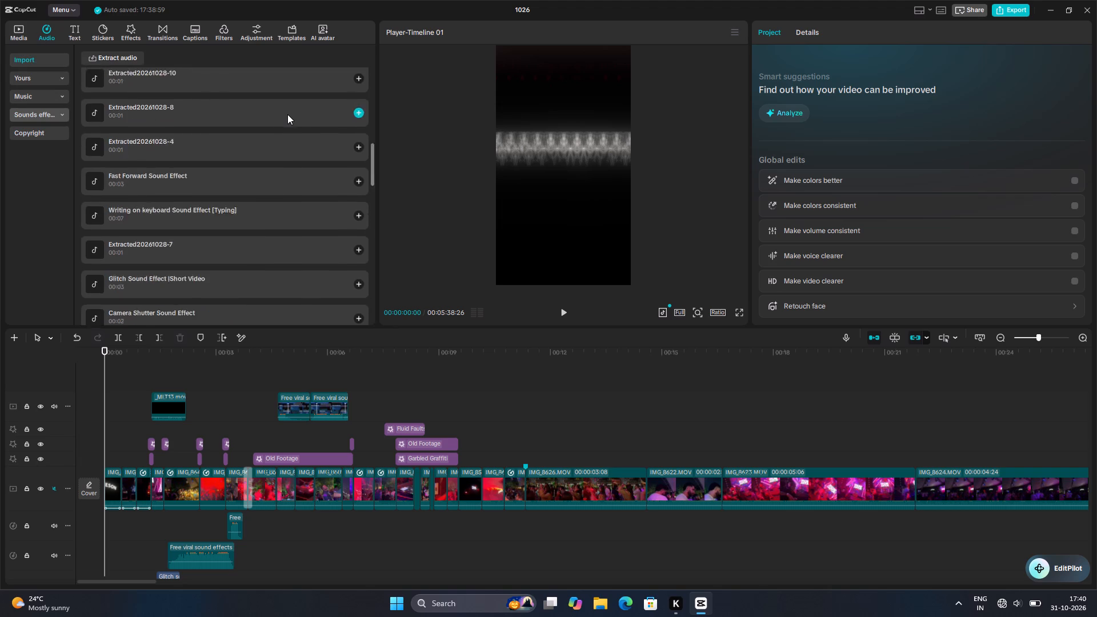
pyautogui.scroll(2, 287, 114)
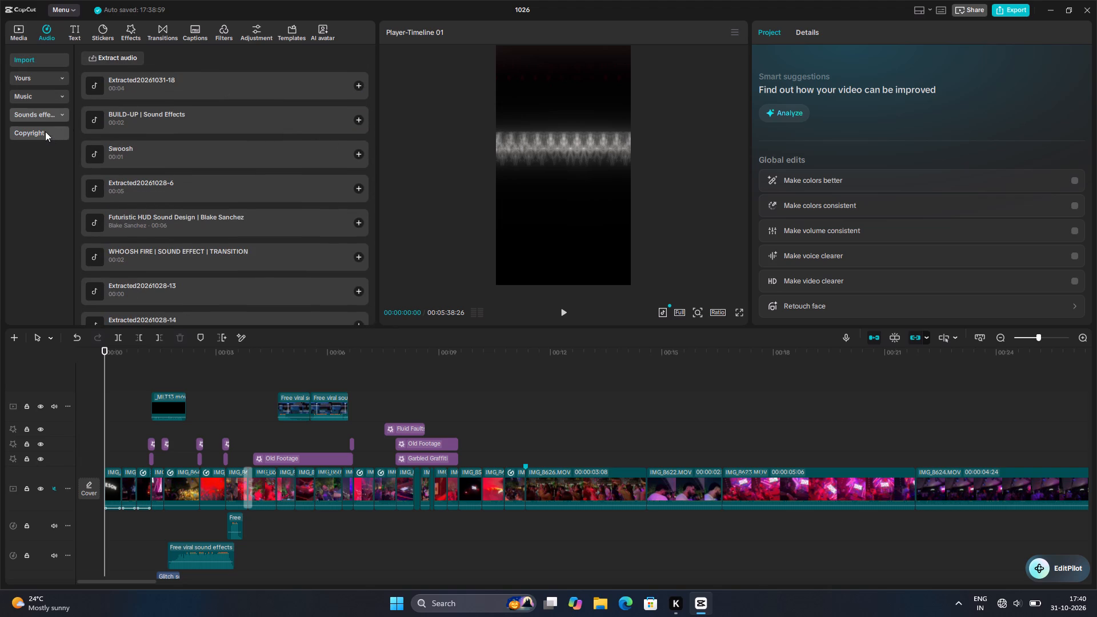
pyautogui.doubleClick(51, 118)
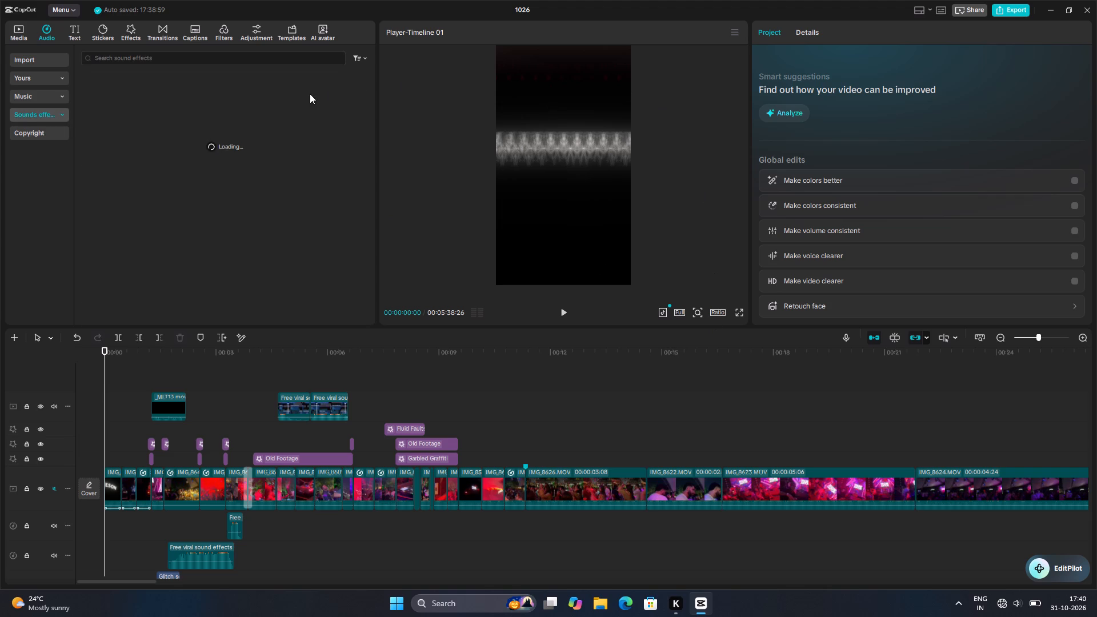
# Extract audio from all eight Whoosh Swoosh files, 1 through 19, in the Whoosh subfolder of Editing assets > WHOOSH.
pyautogui.click(24, 61)
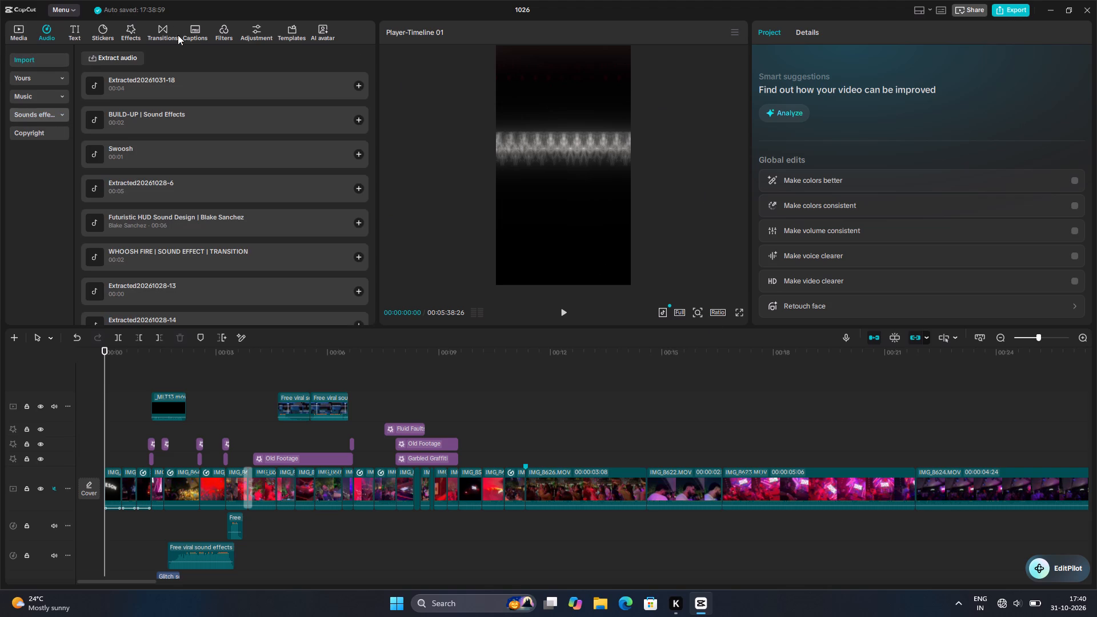
pyautogui.click(126, 57)
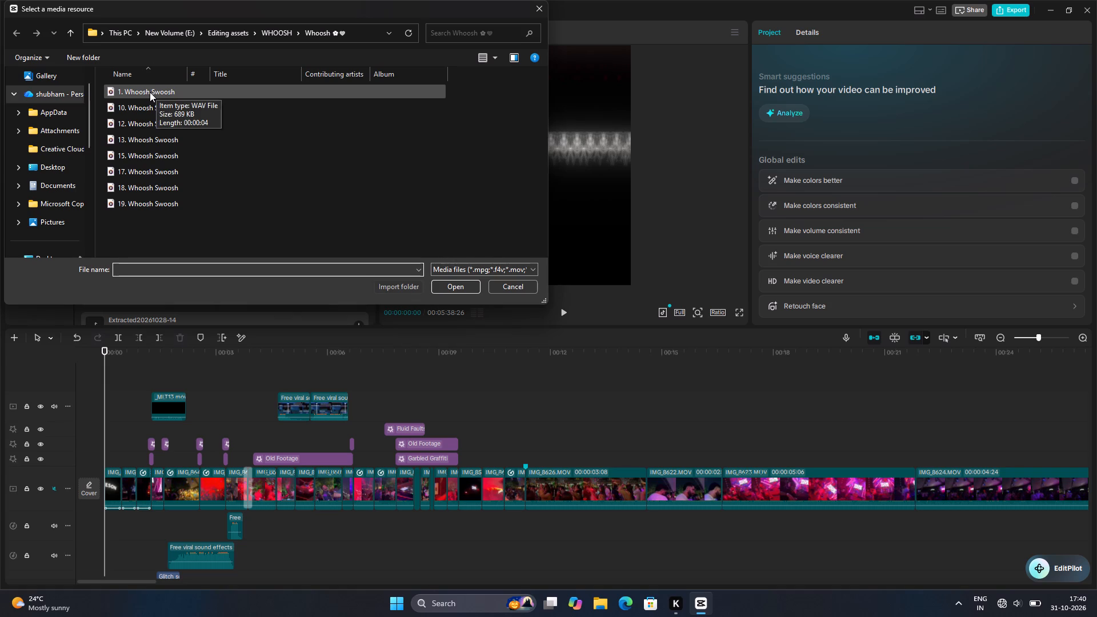
pyautogui.keyDown('shift'); pyautogui.click(150, 92); pyautogui.keyUp('shift')
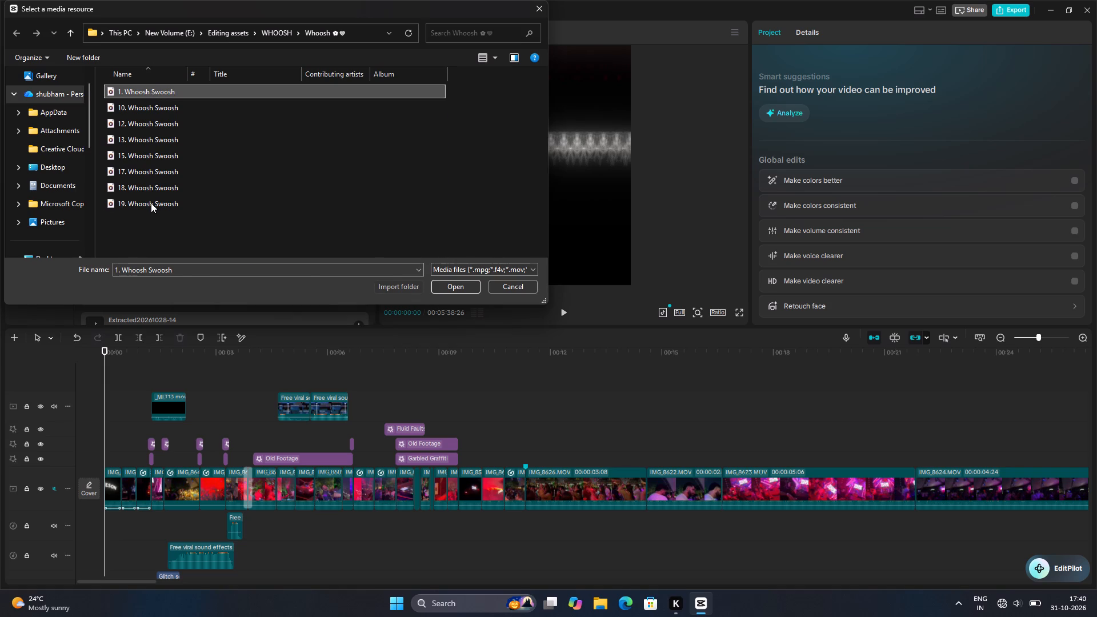
pyautogui.keyDown('shift'); pyautogui.click(151, 203); pyautogui.keyUp('shift')
pyautogui.scroll(2, 217, 169)
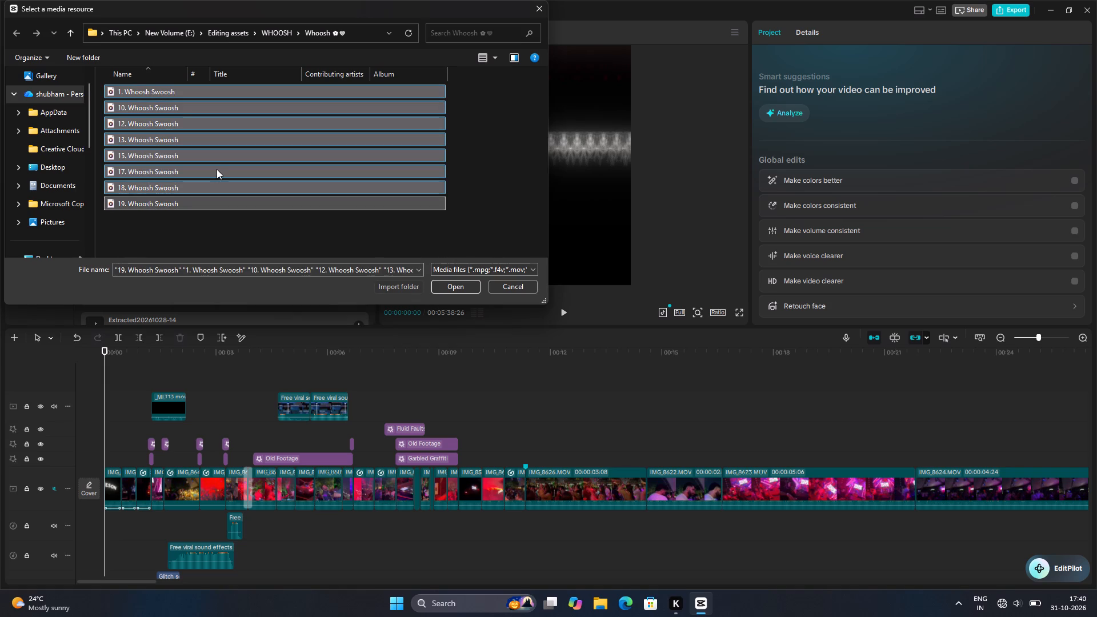
pyautogui.scroll(-2, 217, 169)
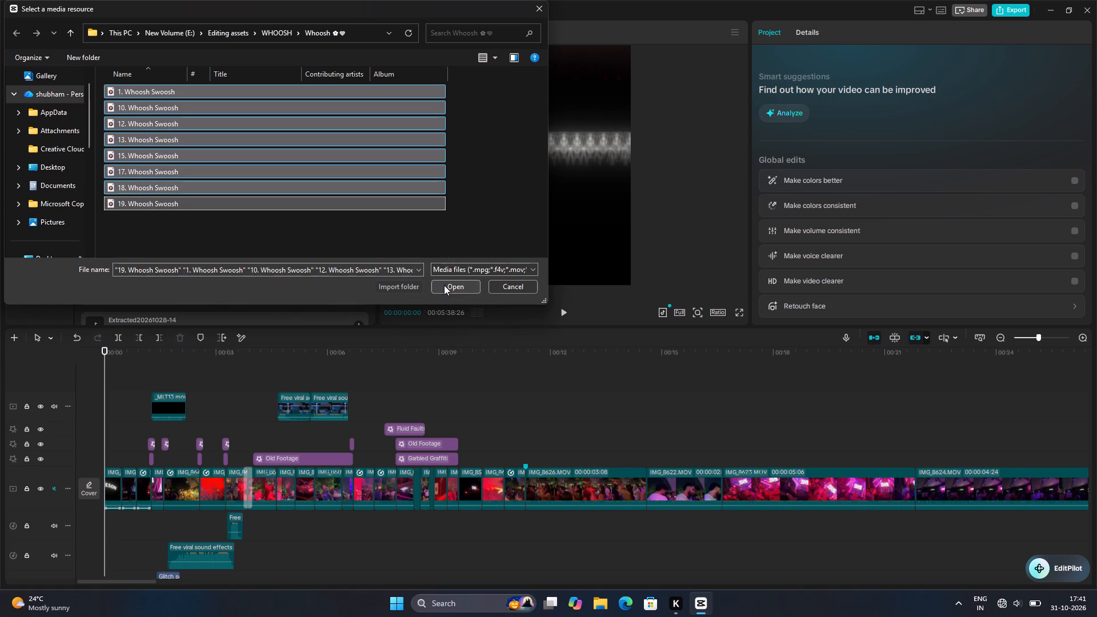
pyautogui.click(445, 285)
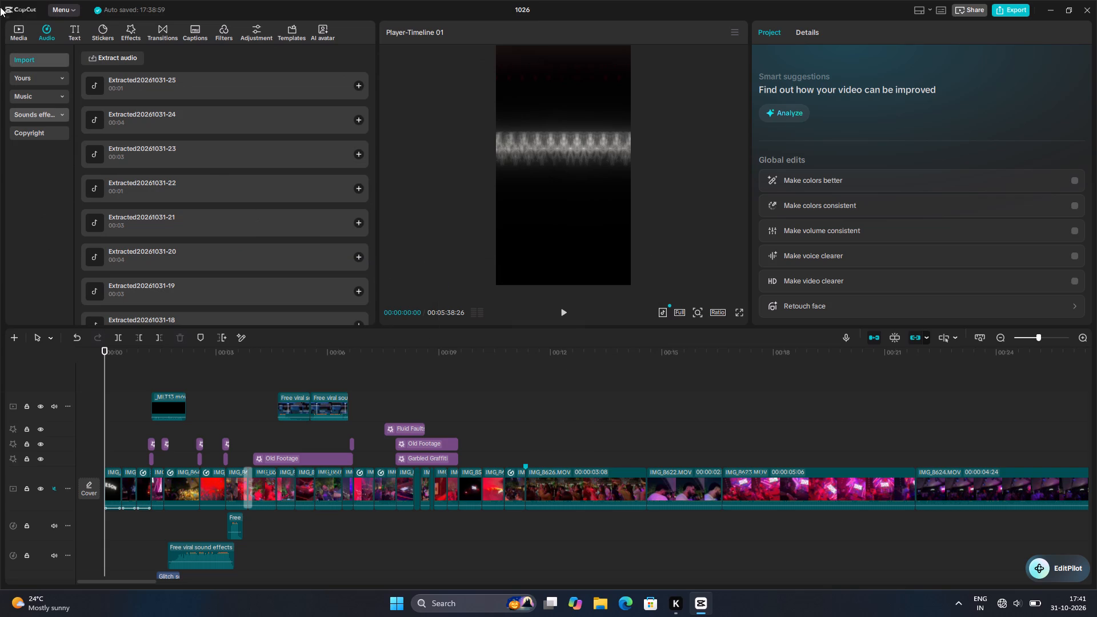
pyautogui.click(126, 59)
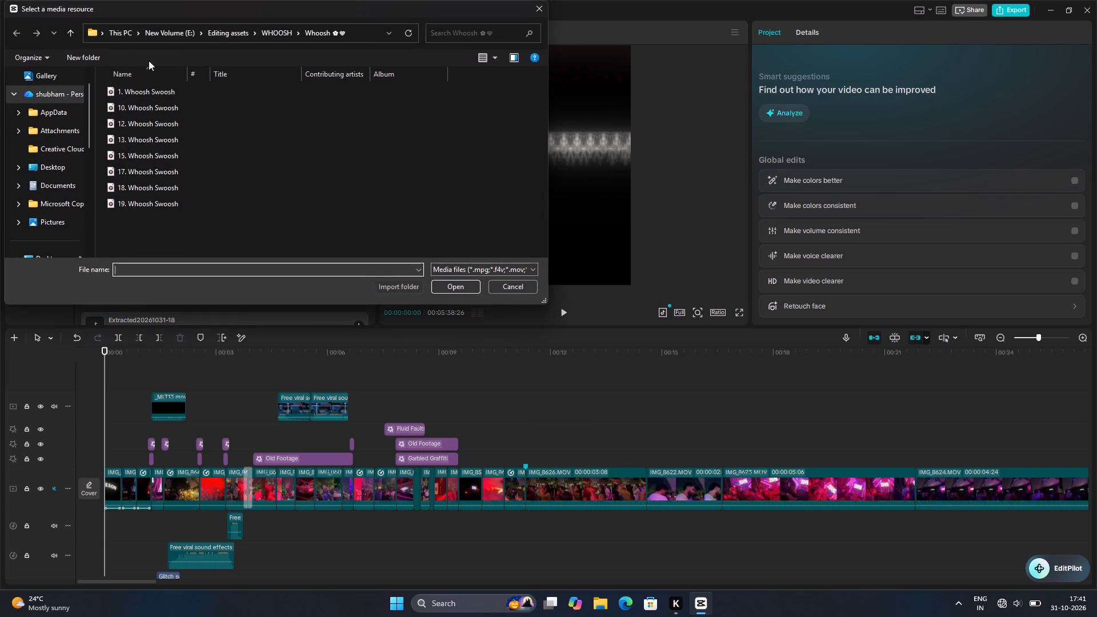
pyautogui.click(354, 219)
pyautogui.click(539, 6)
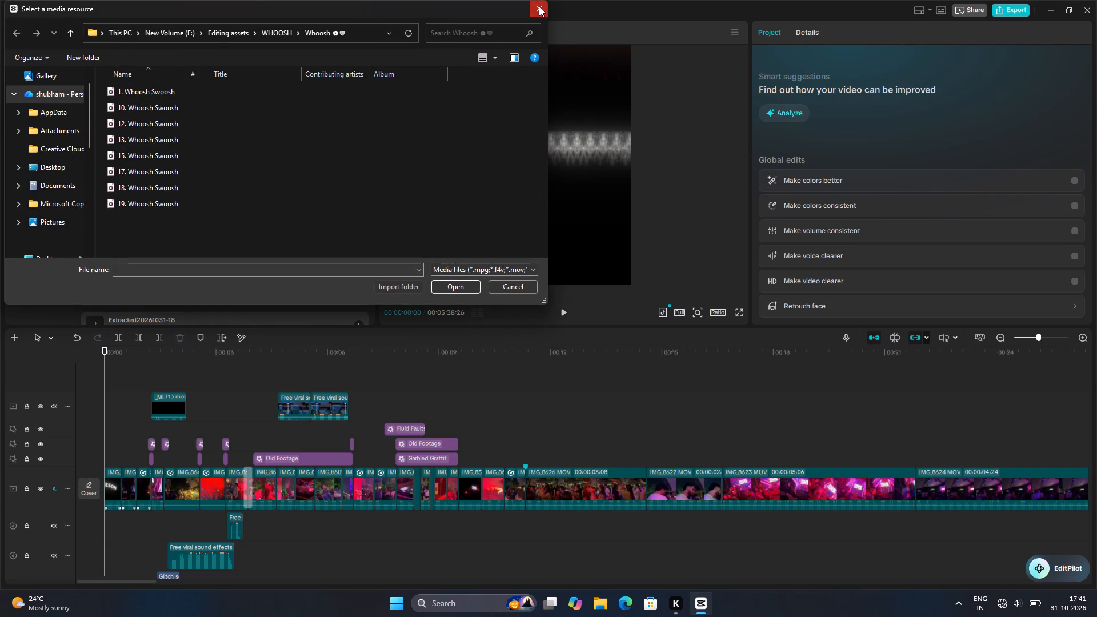
pyautogui.doubleClick(171, 89)
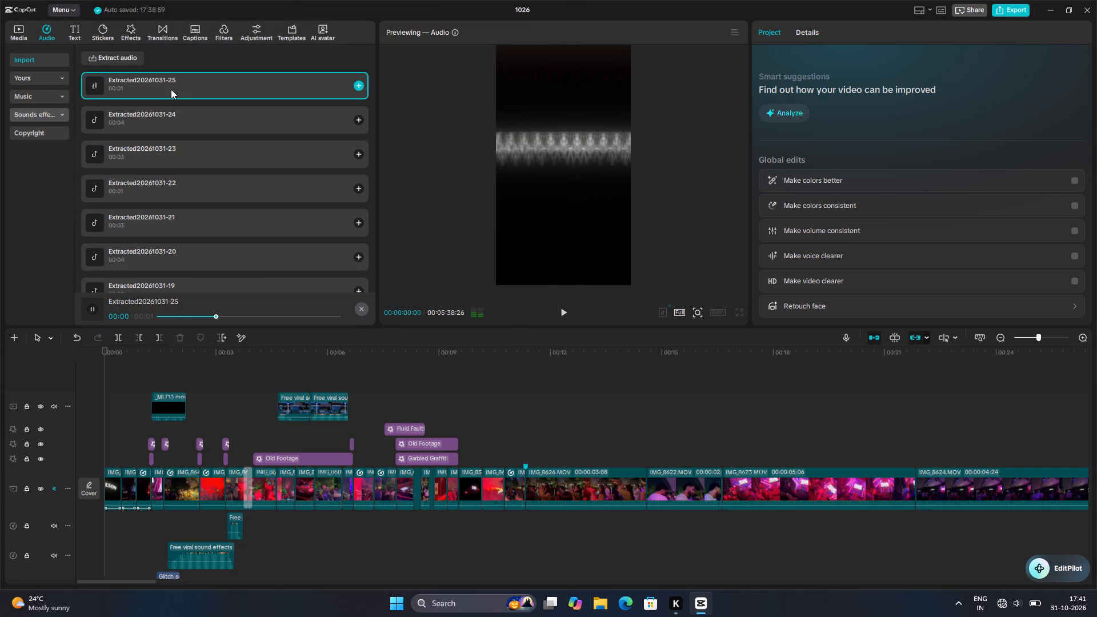
pyautogui.doubleClick(174, 109)
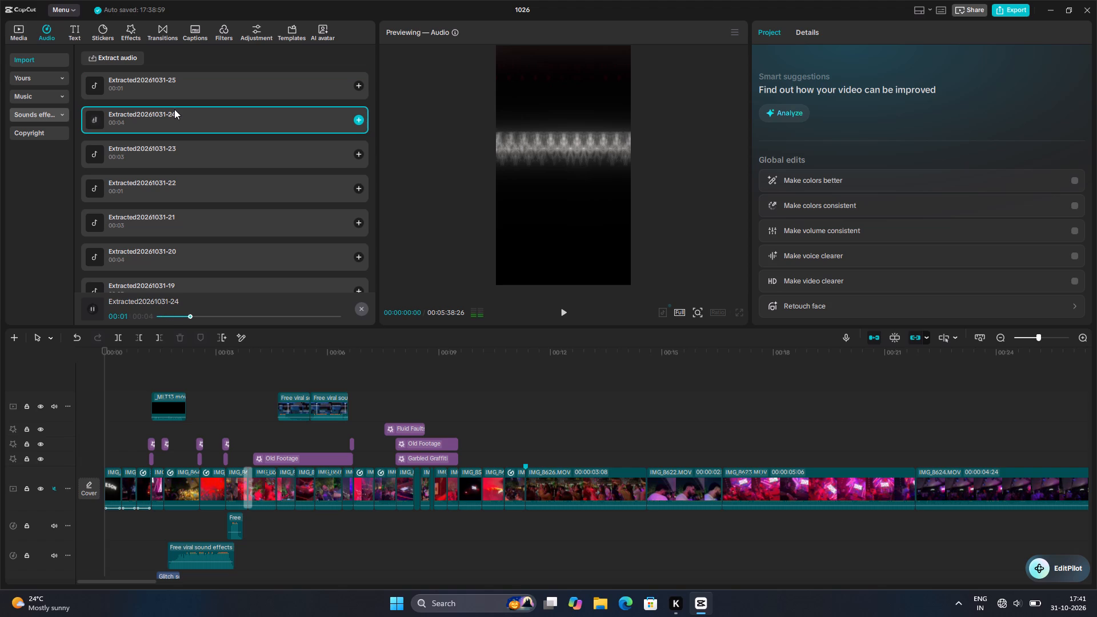
pyautogui.doubleClick(187, 229)
pyautogui.doubleClick(169, 256)
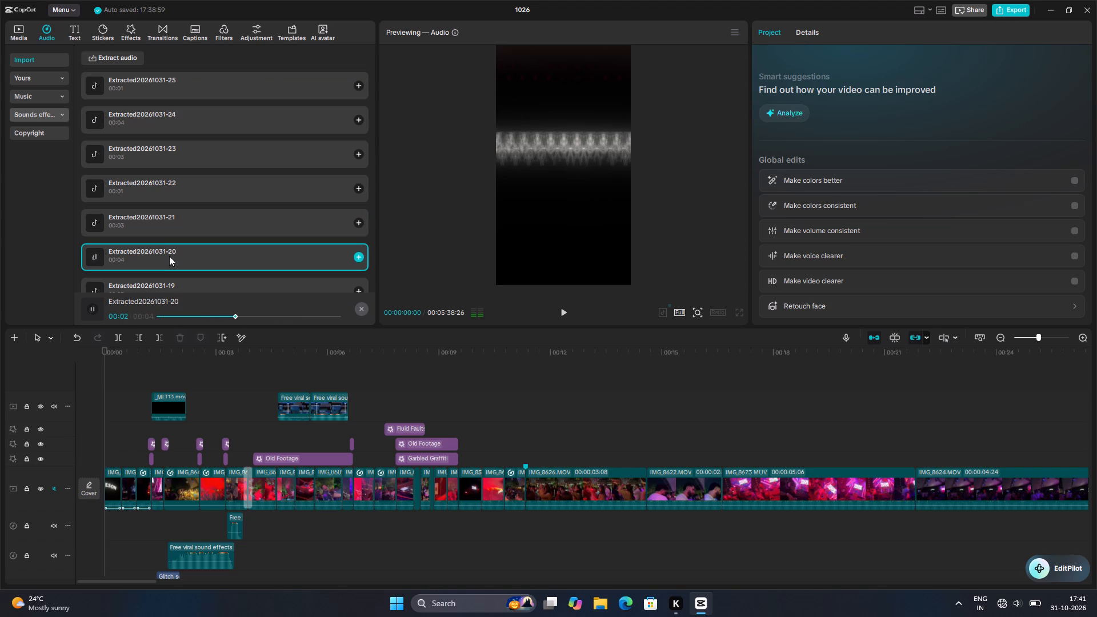
pyautogui.scroll(-1, 169, 256)
pyautogui.doubleClick(163, 198)
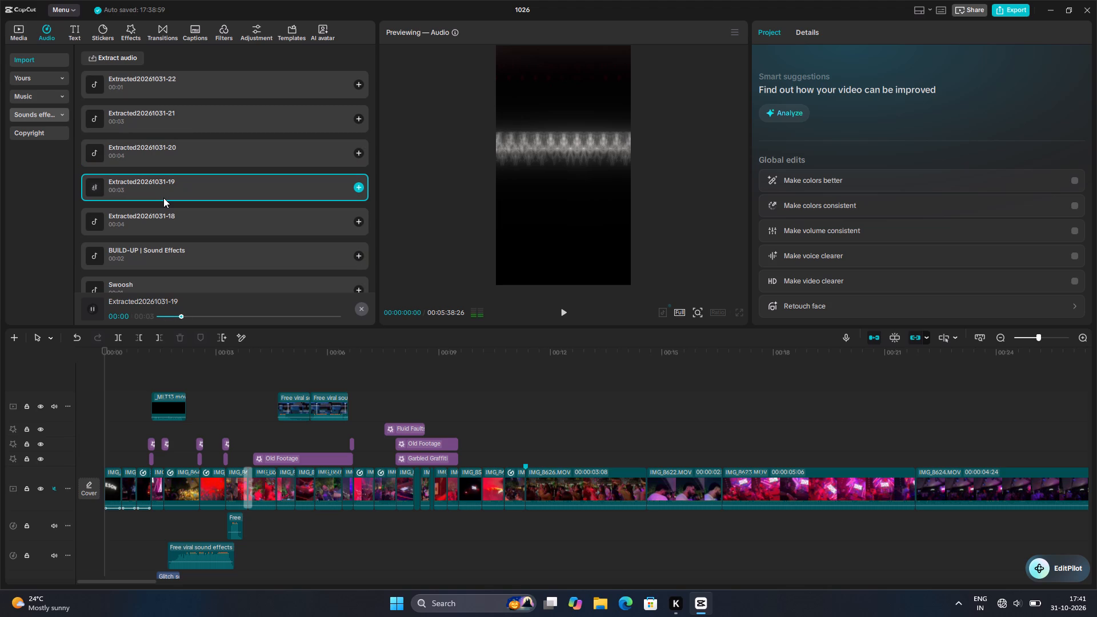
pyautogui.click(359, 188)
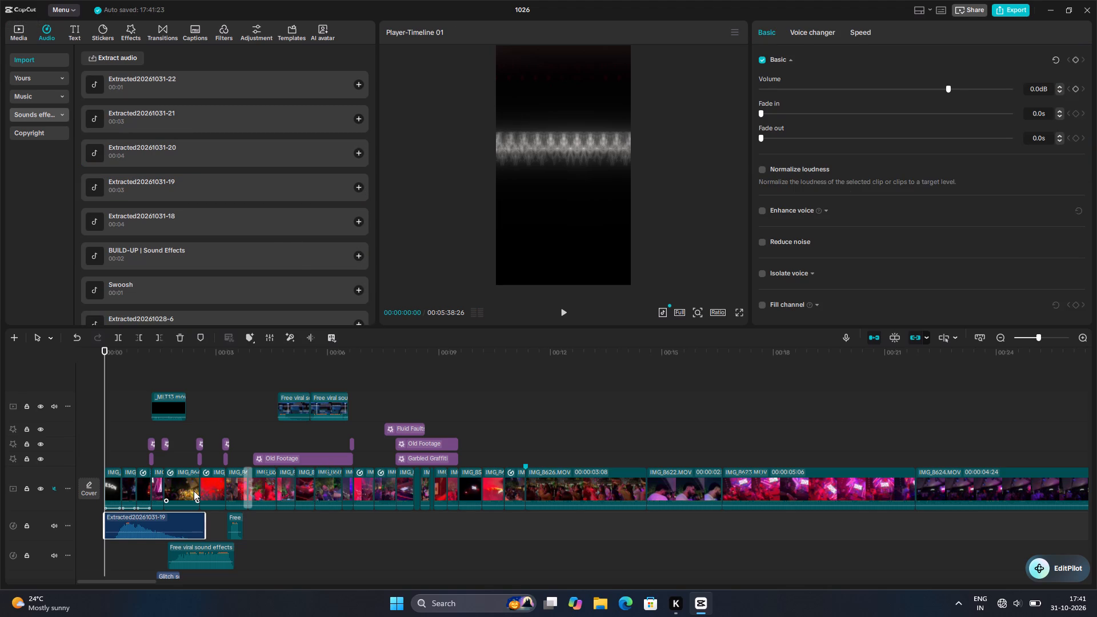
# Play the opening three seconds repeatedly to check how the added whoosh fits the first cuts and the existing sound effects.
pyautogui.keyDown('ctrl'); pyautogui.scroll(-2, 180, 435); pyautogui.keyUp('ctrl')
pyautogui.hscroll(-1, 180, 435)
pyautogui.hscroll(1, 180, 435)
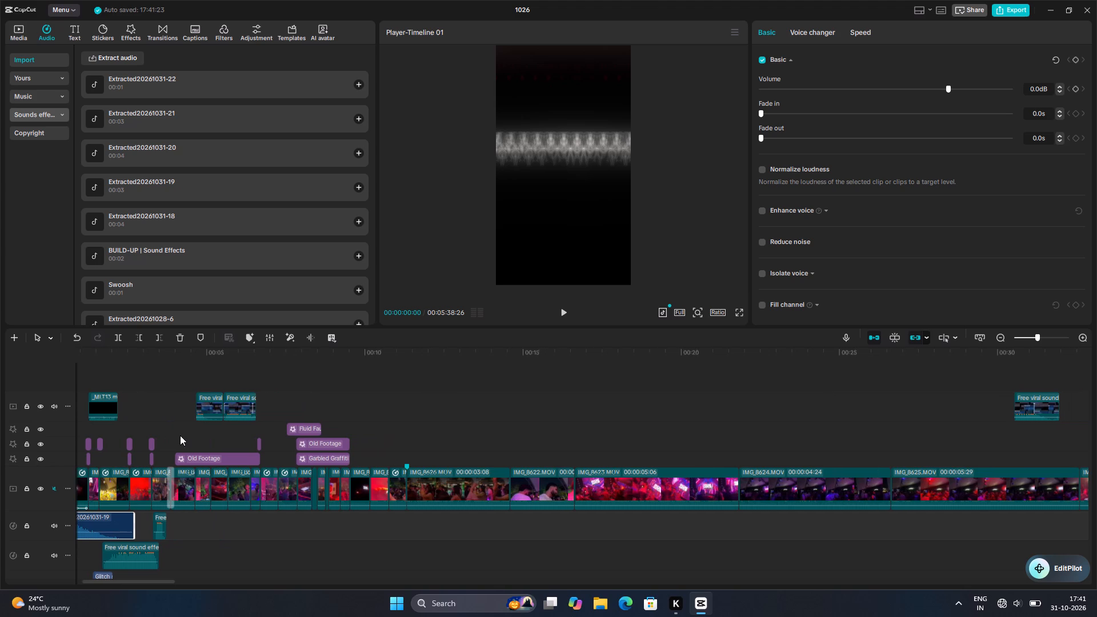
pyautogui.hscroll(4, 186, 434)
pyautogui.press('space')
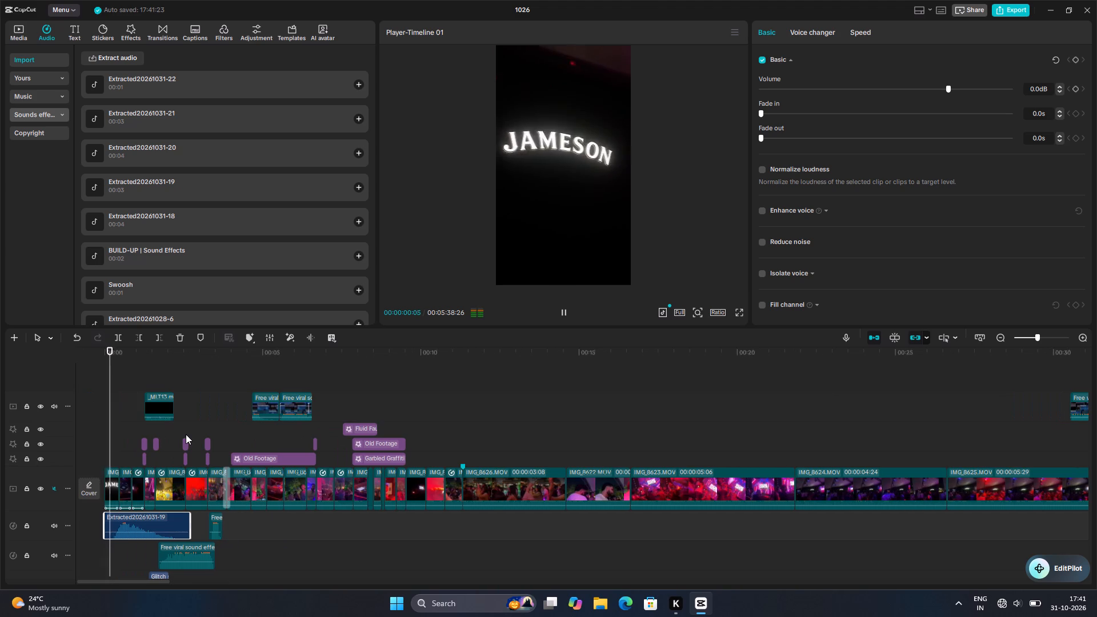
pyautogui.press('space')
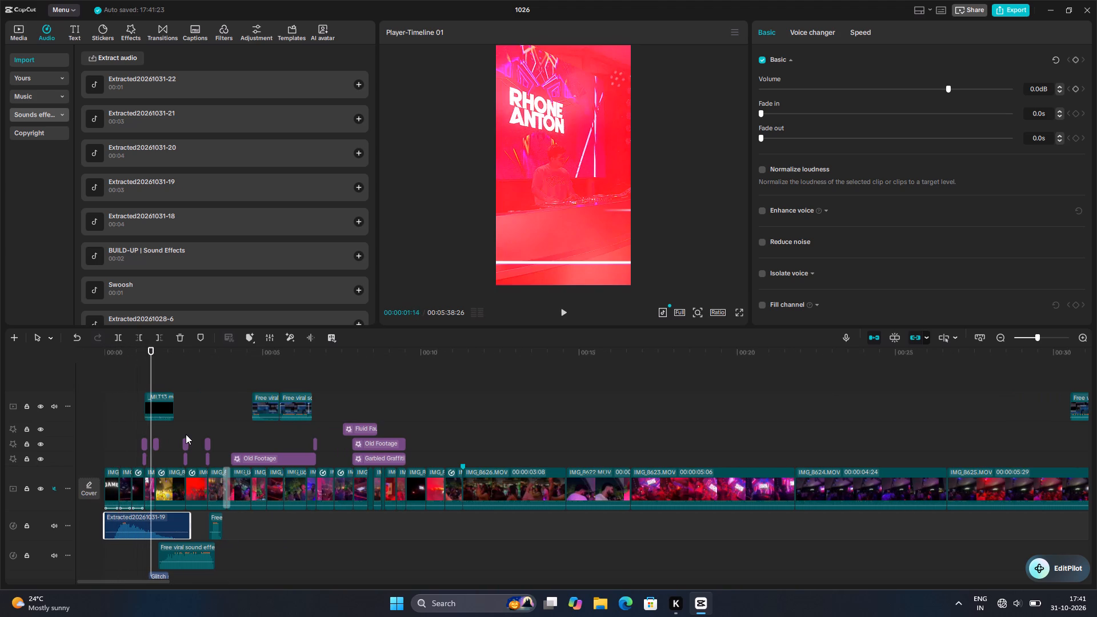
pyautogui.press('space')
pyautogui.press('space')
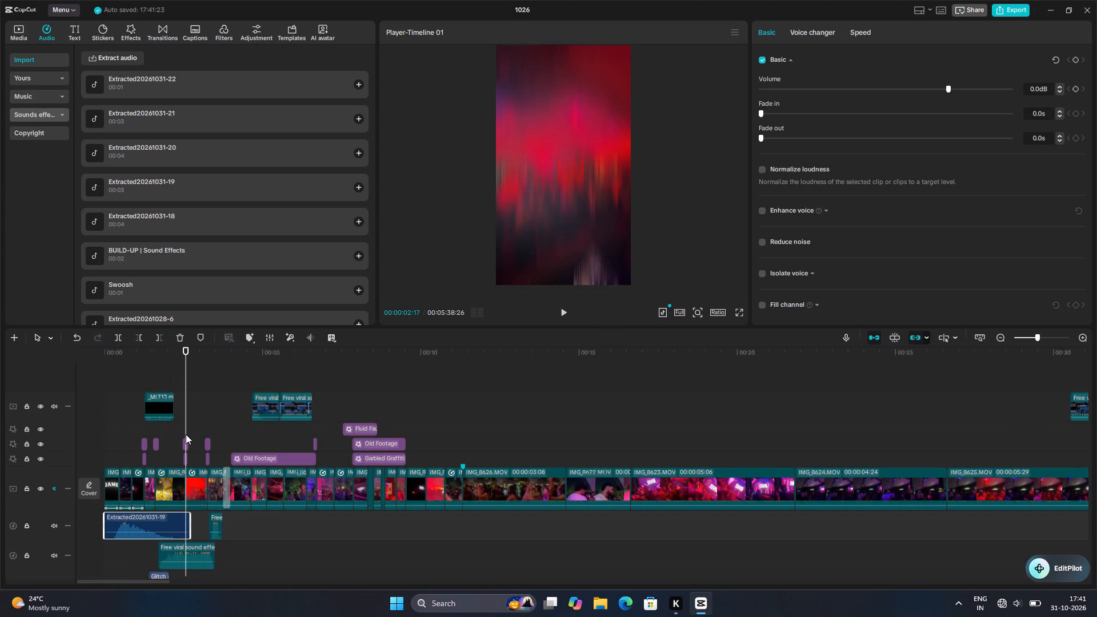
pyautogui.press('space')
pyautogui.press('space')
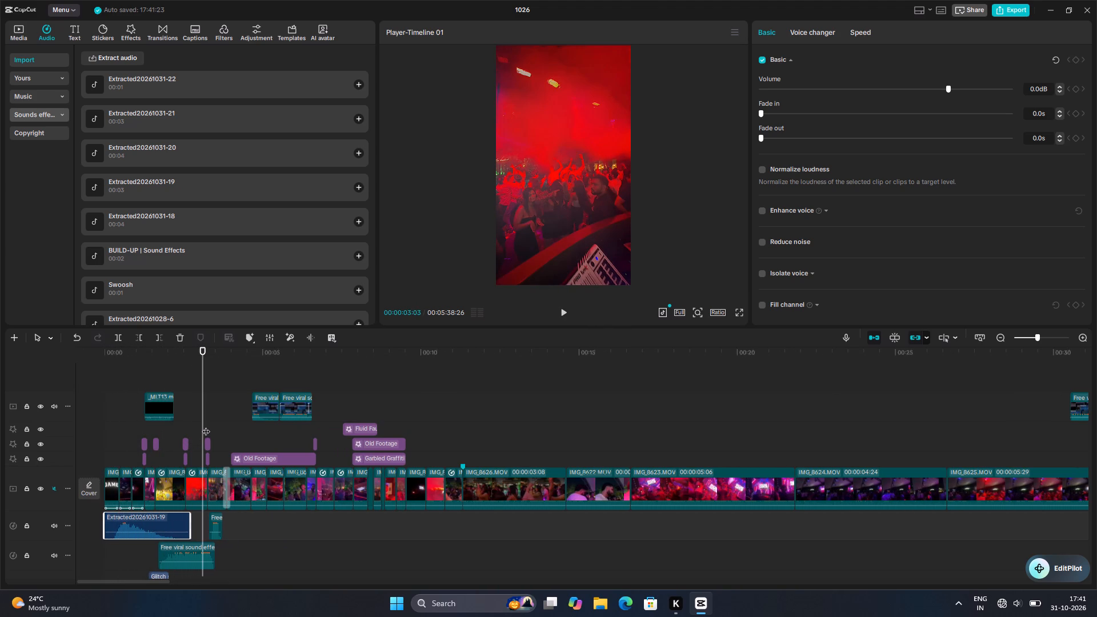
pyautogui.scroll(-3, 206, 426)
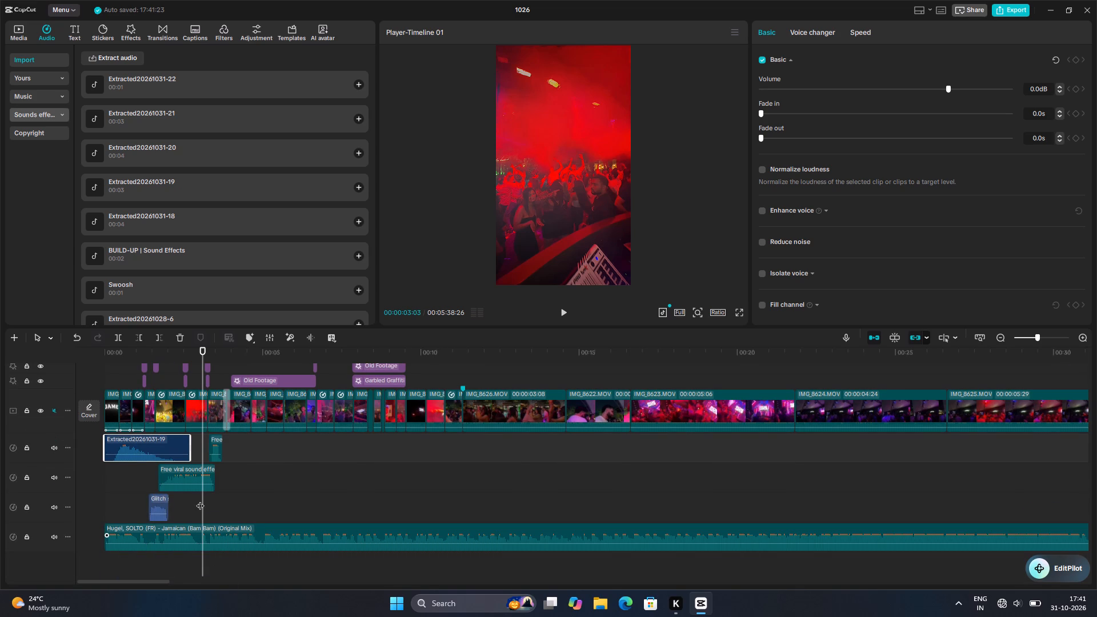
pyautogui.moveTo(200, 500); pyautogui.dragTo(79, 495)
pyautogui.press('space')
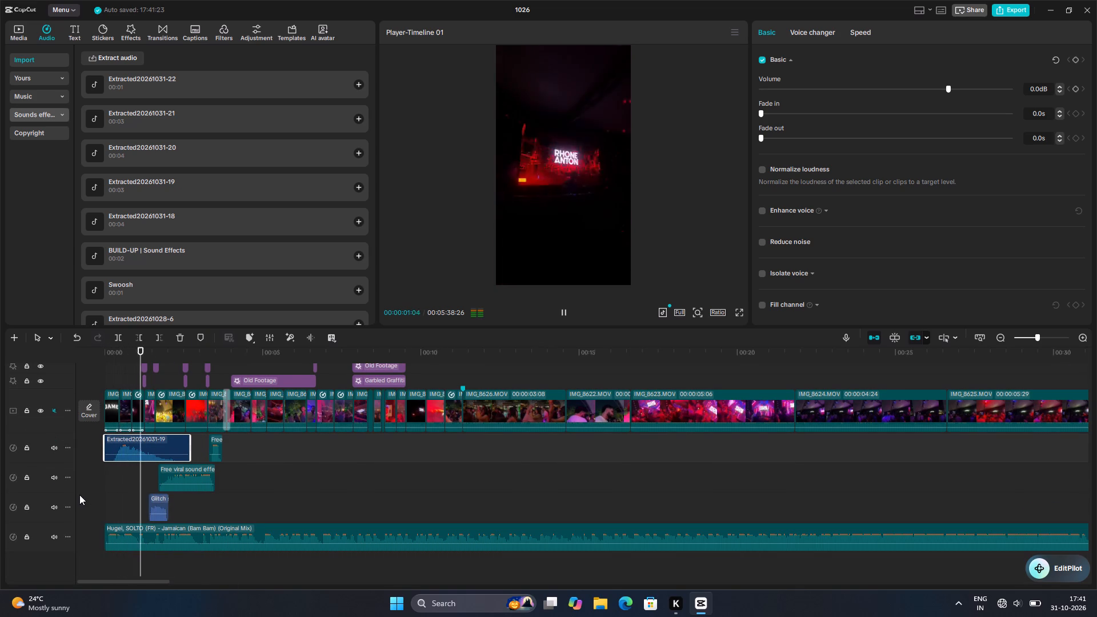
pyautogui.press('space')
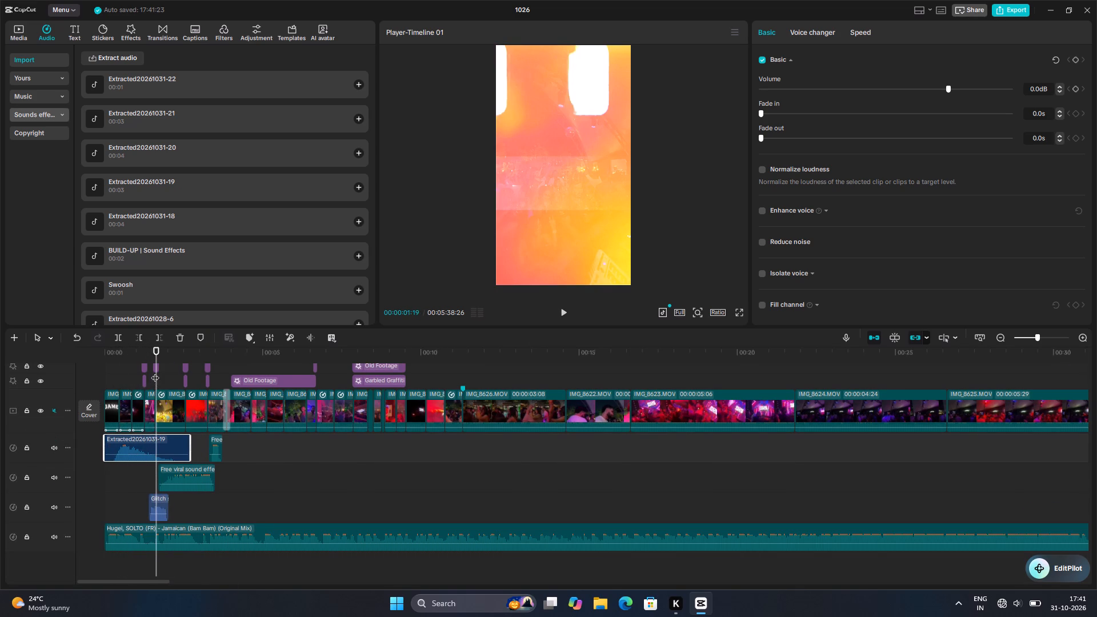
pyautogui.moveTo(155, 372); pyautogui.dragTo(106, 386)
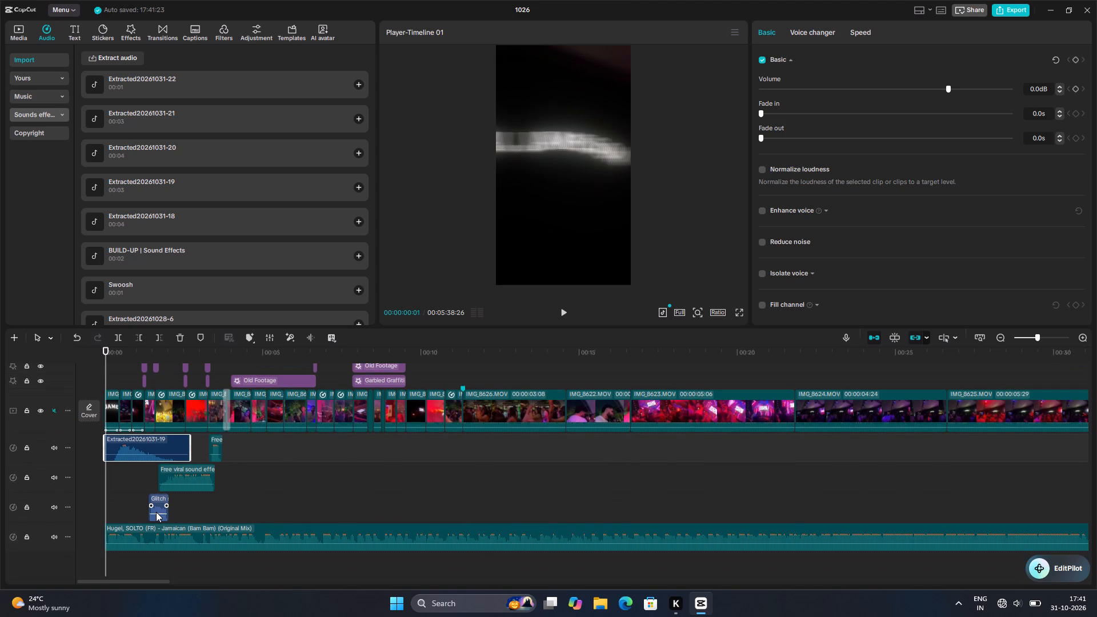
pyautogui.press('space')
pyautogui.press('space')
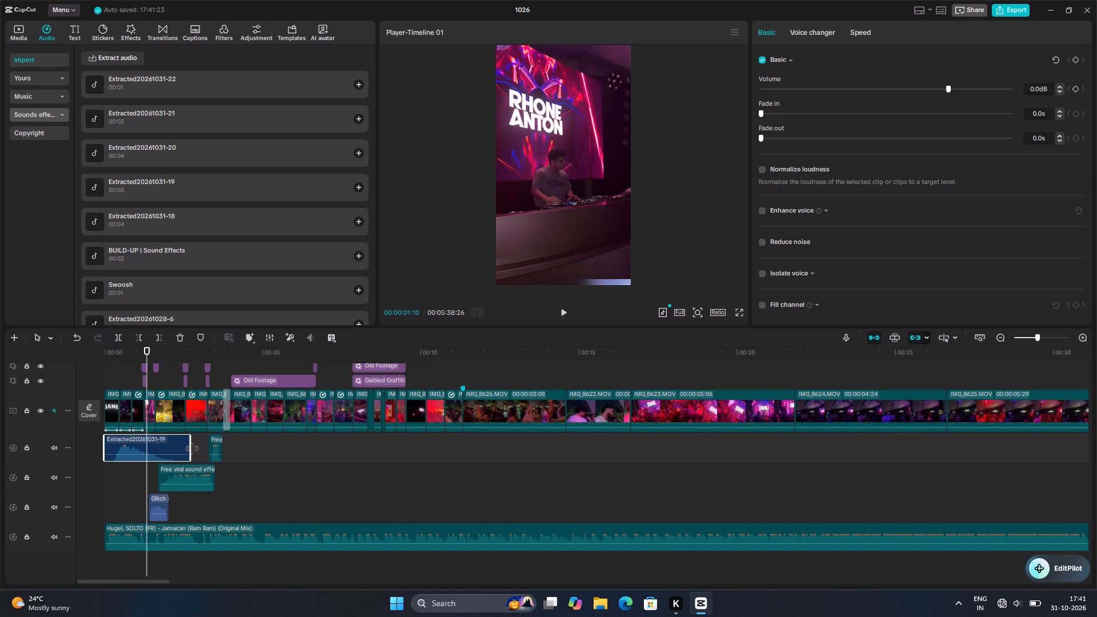
pyautogui.moveTo(190, 440); pyautogui.dragTo(155, 446)
pyautogui.moveTo(106, 440); pyautogui.dragTo(122, 444)
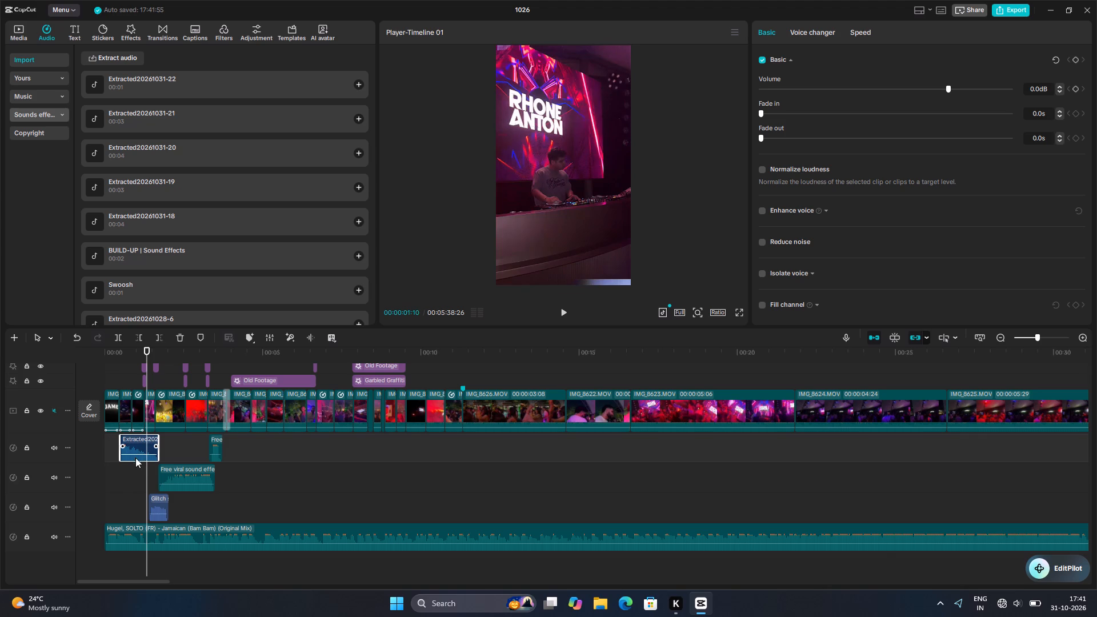
pyautogui.moveTo(142, 436); pyautogui.dragTo(182, 436)
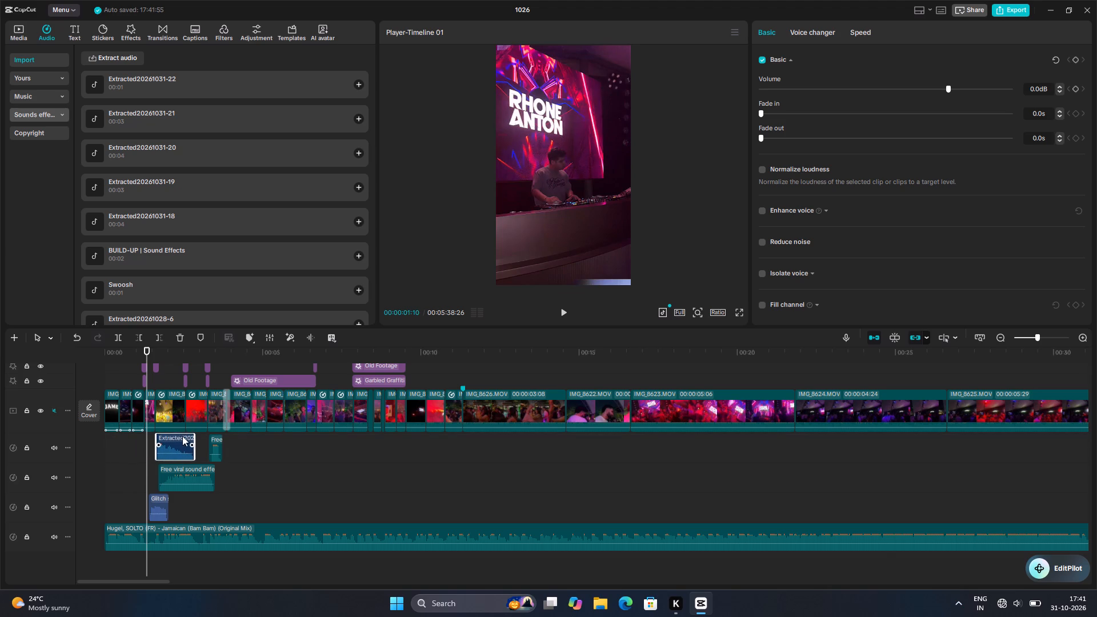
pyautogui.moveTo(182, 436); pyautogui.dragTo(186, 436)
# Play back the opening to about five seconds and check the whoosh's timing against the cuts and the transition after IMG_8674.
pyautogui.press('space')
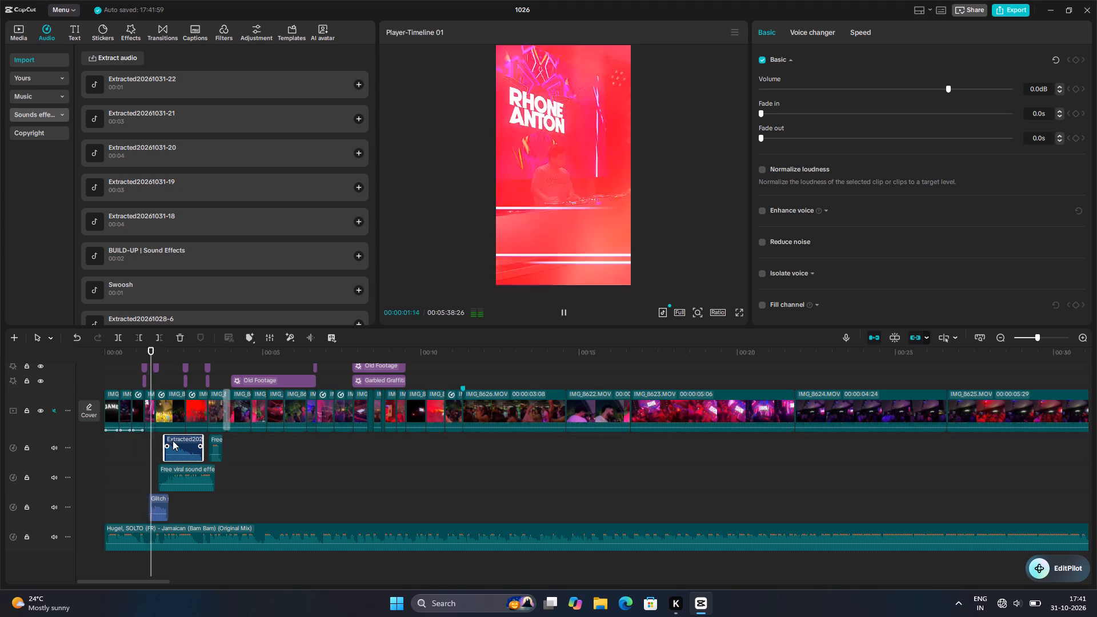
pyautogui.press('space')
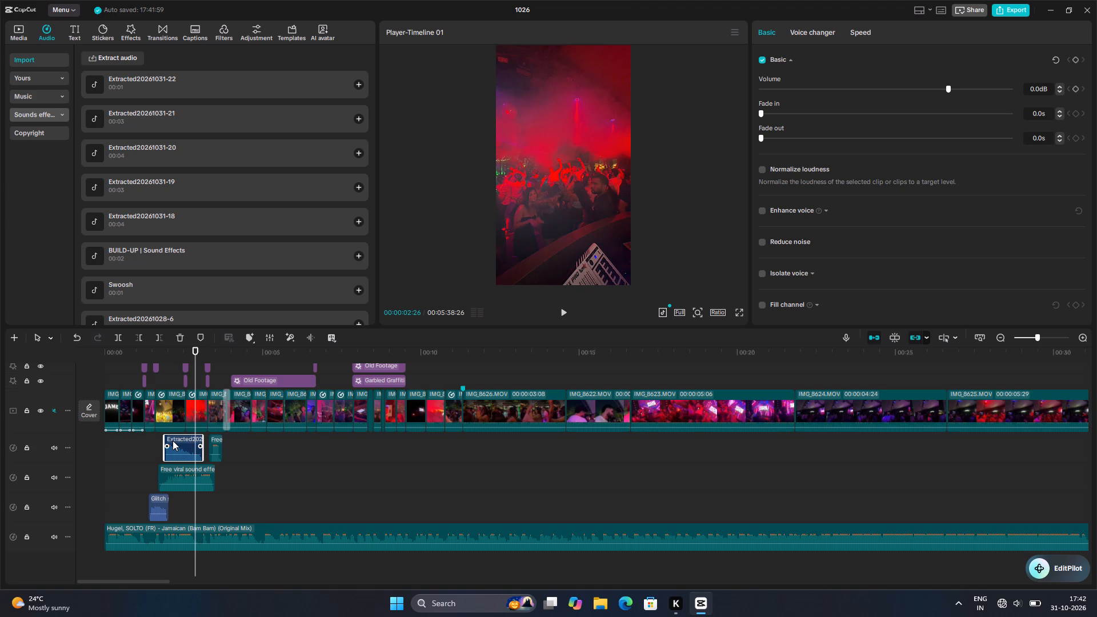
pyautogui.scroll(9, 215, 416)
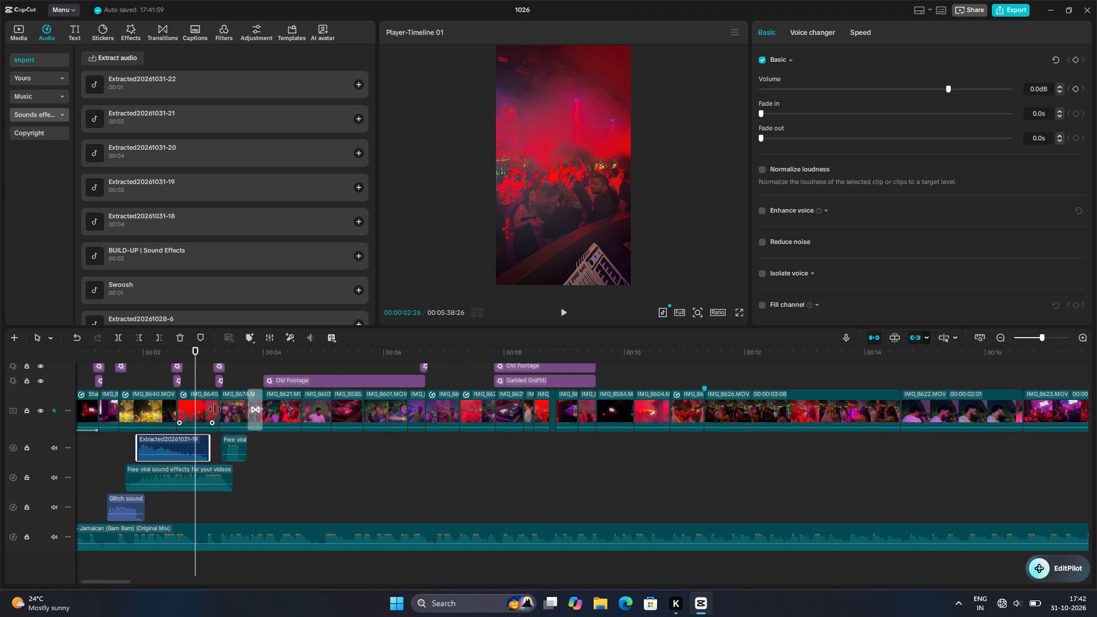
pyautogui.moveTo(198, 372); pyautogui.dragTo(184, 375)
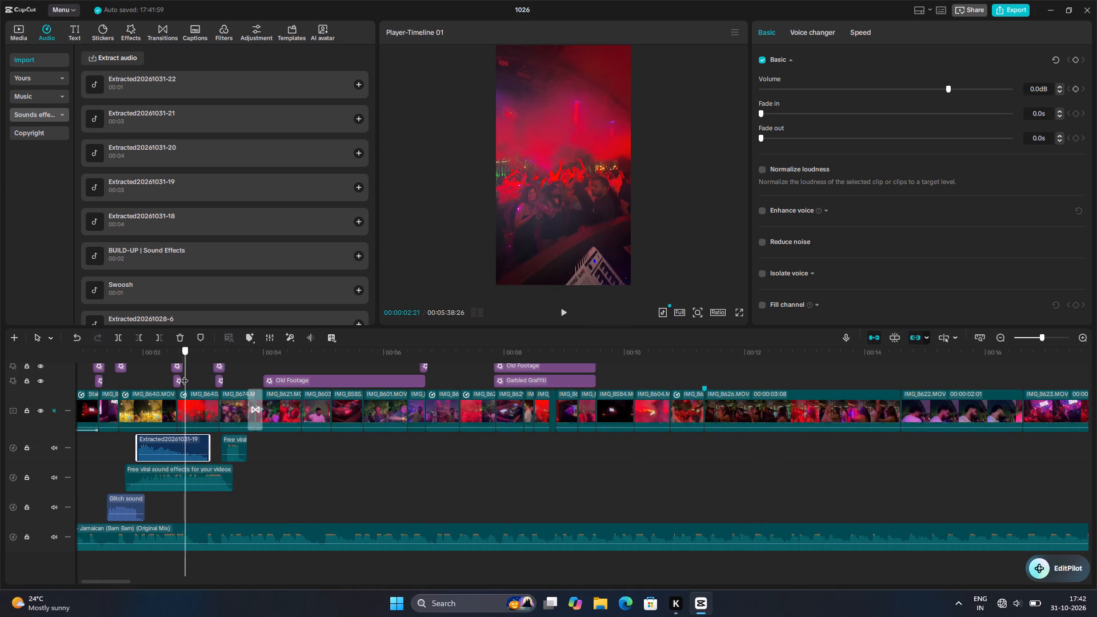
pyautogui.moveTo(184, 375); pyautogui.dragTo(183, 376)
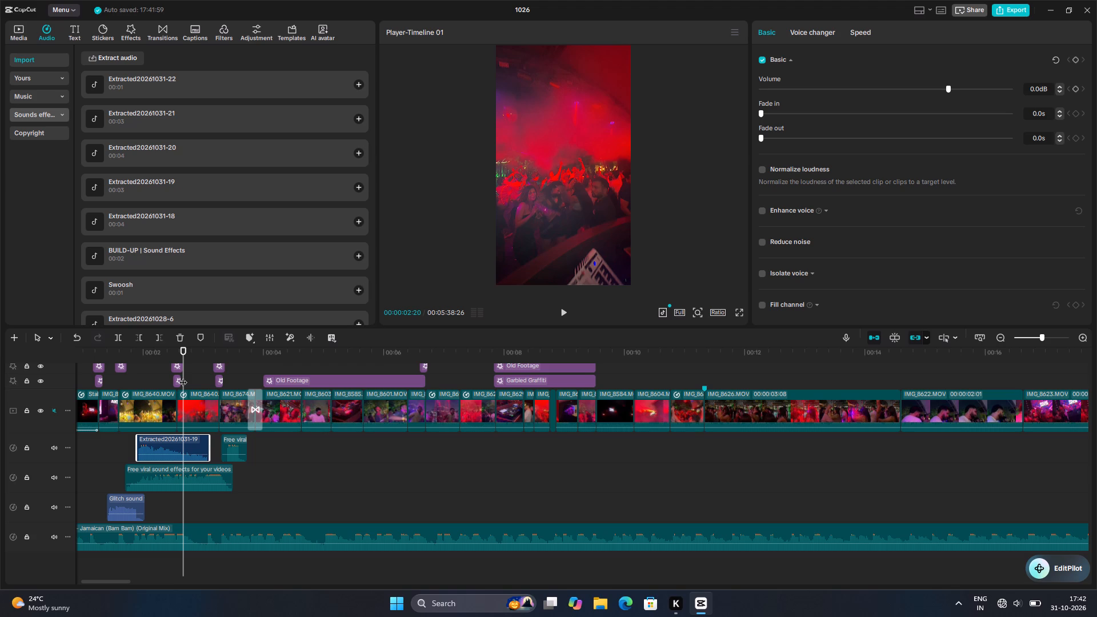
pyautogui.moveTo(184, 510); pyautogui.dragTo(0, 498)
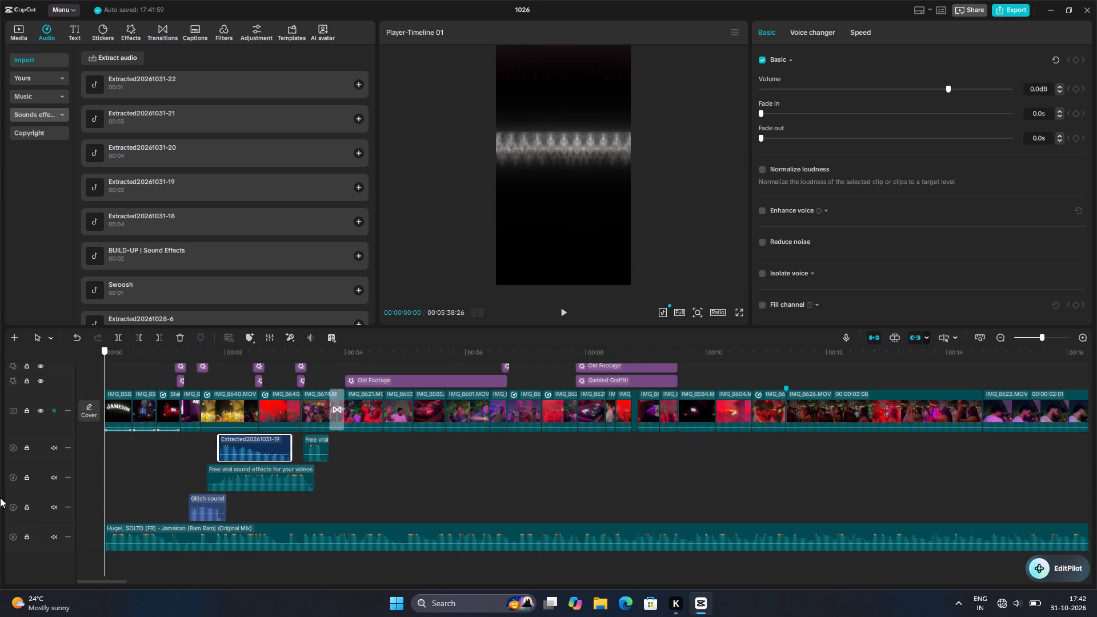
pyautogui.press('space')
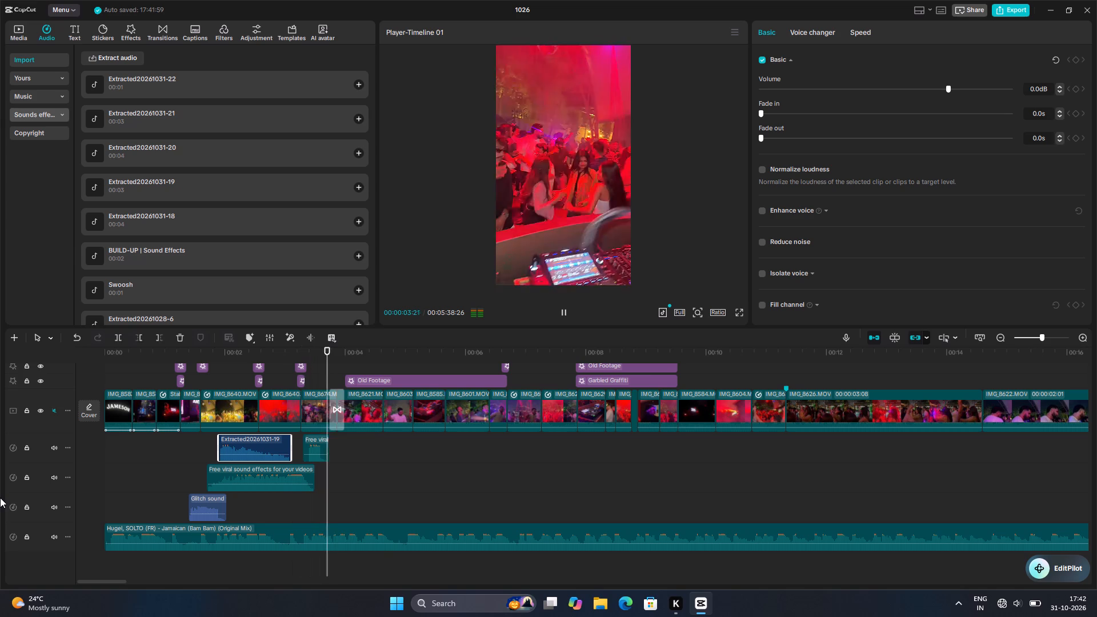
pyautogui.press('space')
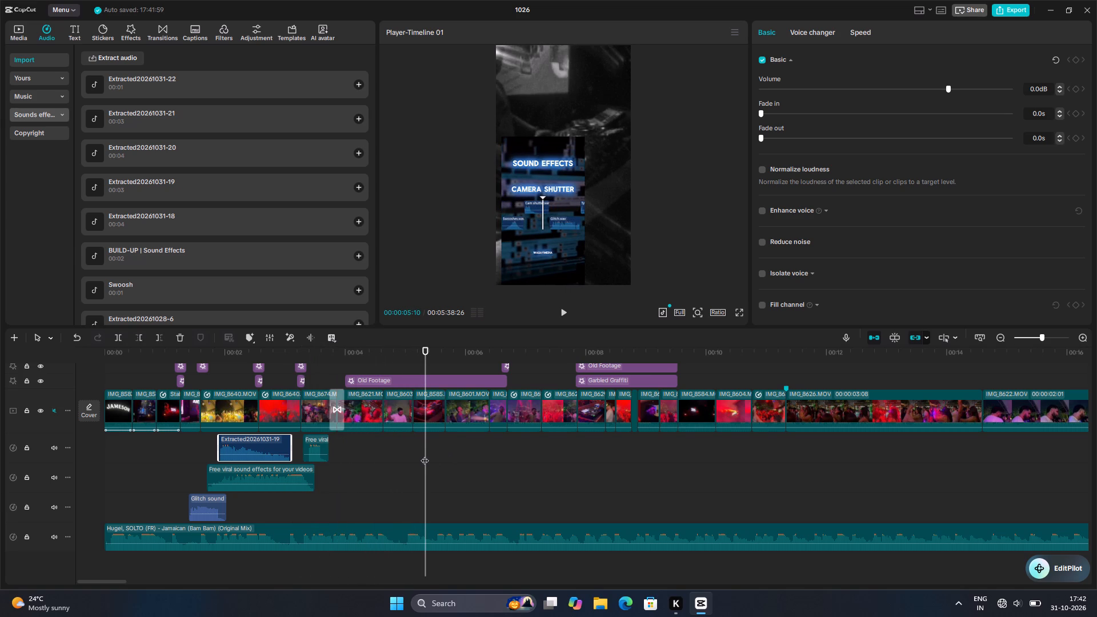
pyautogui.moveTo(425, 455); pyautogui.dragTo(340, 462)
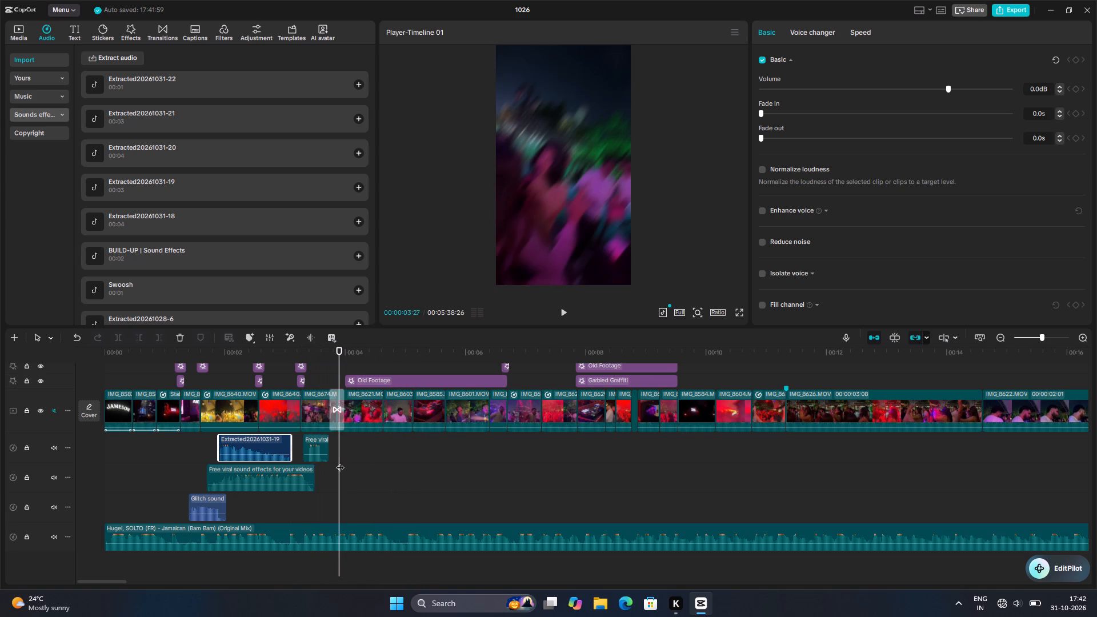
# Preview the reference video WZMQ0784.MP4 from the imported media, examining its pacing and sound.
pyautogui.scroll(1, 342, 504)
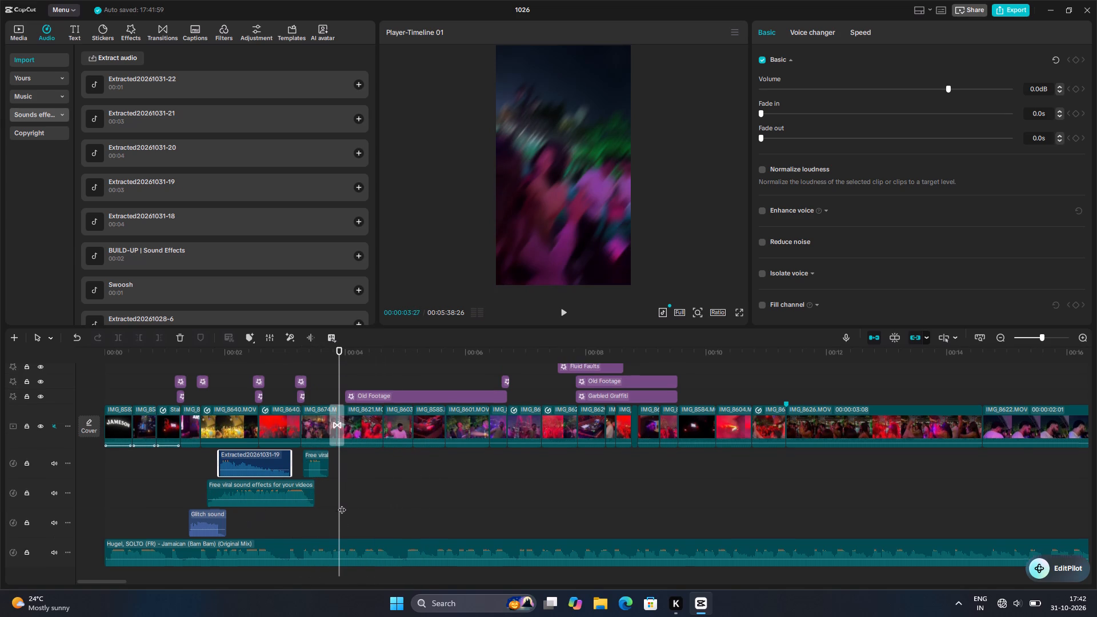
pyautogui.scroll(2, 342, 504)
pyautogui.scroll(3, 182, 60)
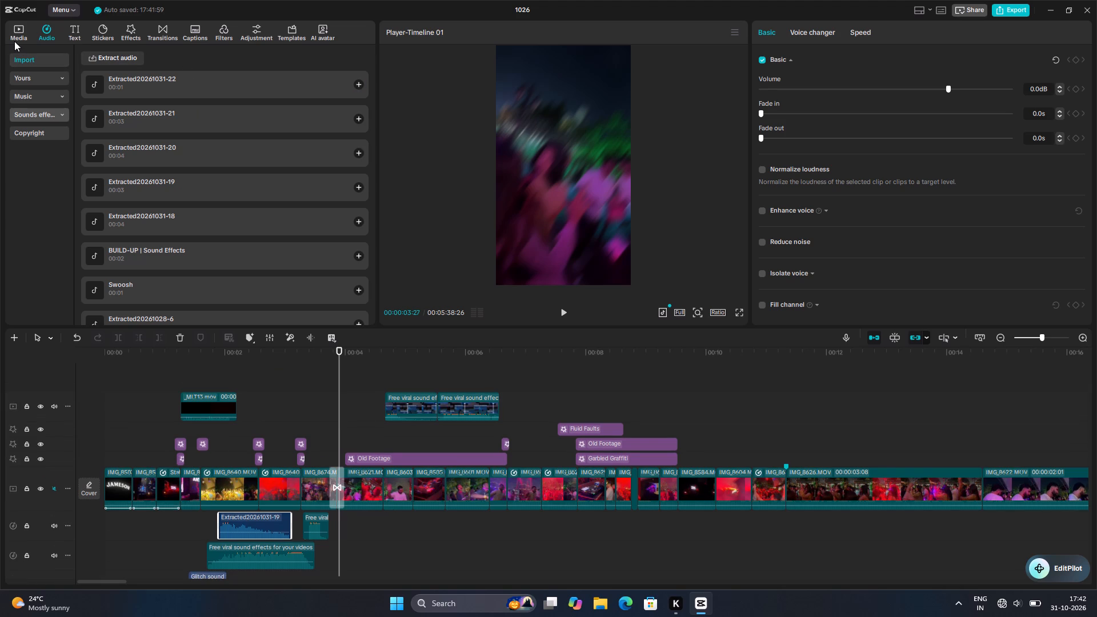
pyautogui.click(16, 39)
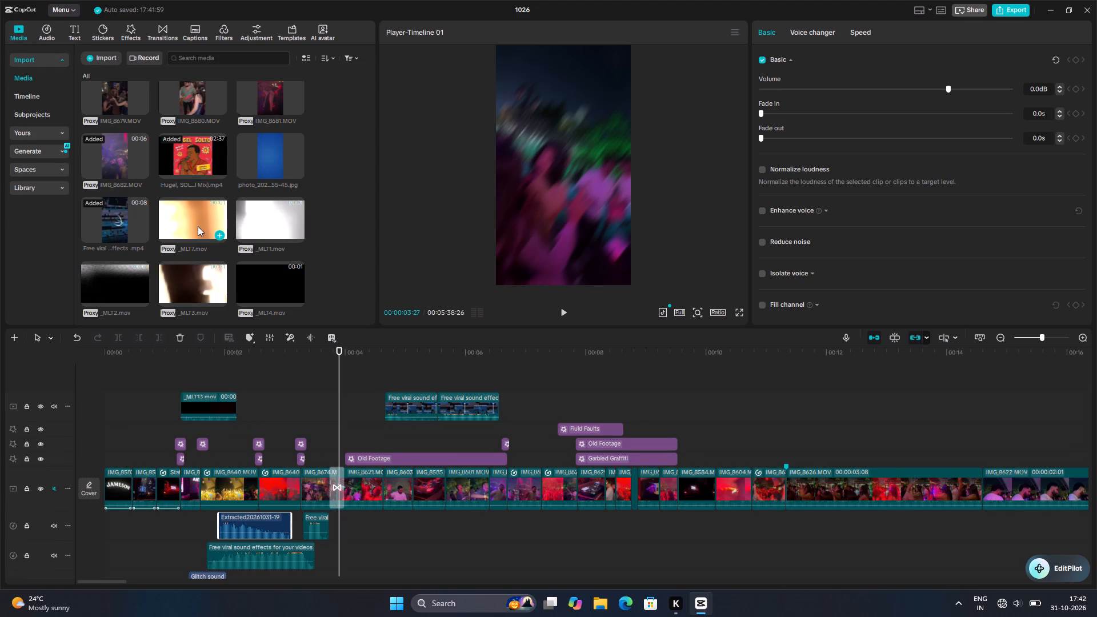
pyautogui.scroll(14, 198, 226)
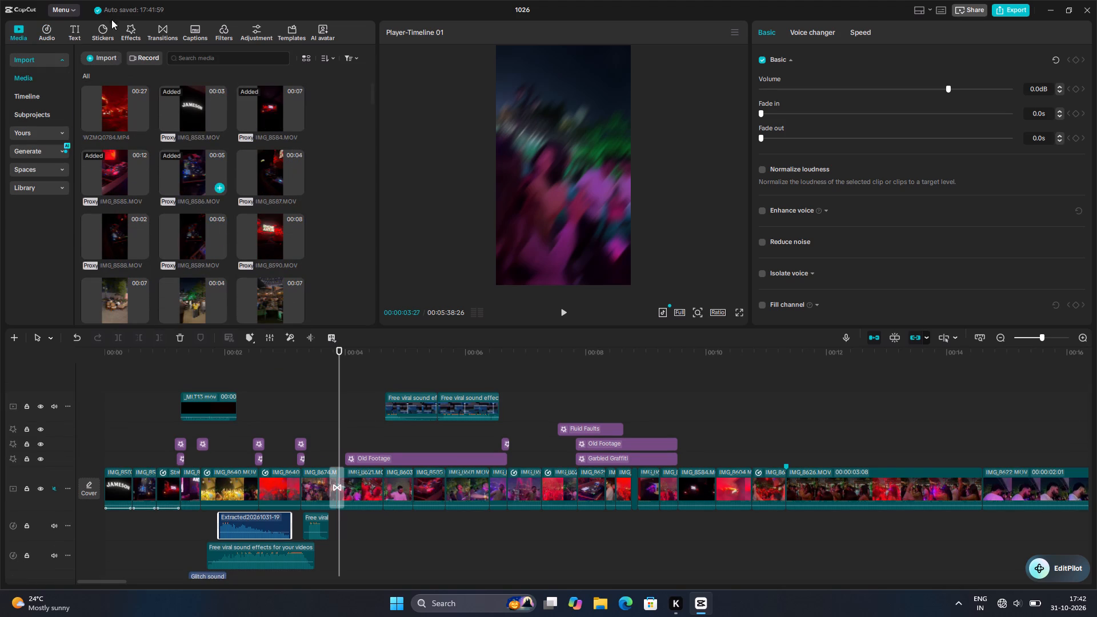
pyautogui.doubleClick(103, 93)
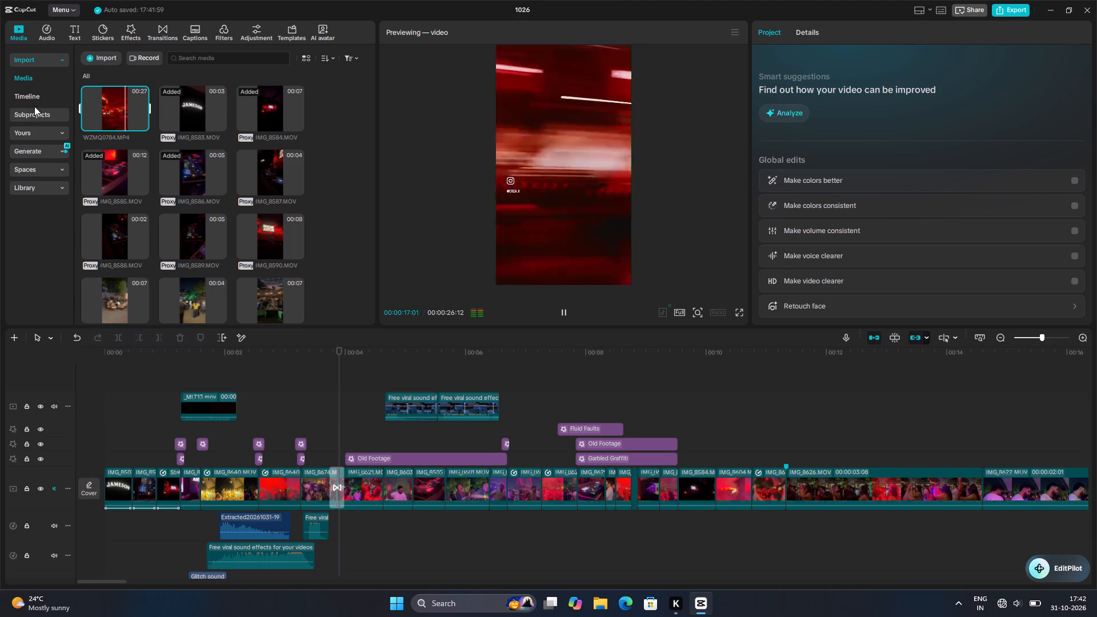
# Extract audio from all files in the ALL Type SFX folder under Editing assets on drive E:, from Bass Explosion to Lit rock hit.
pyautogui.click(46, 33)
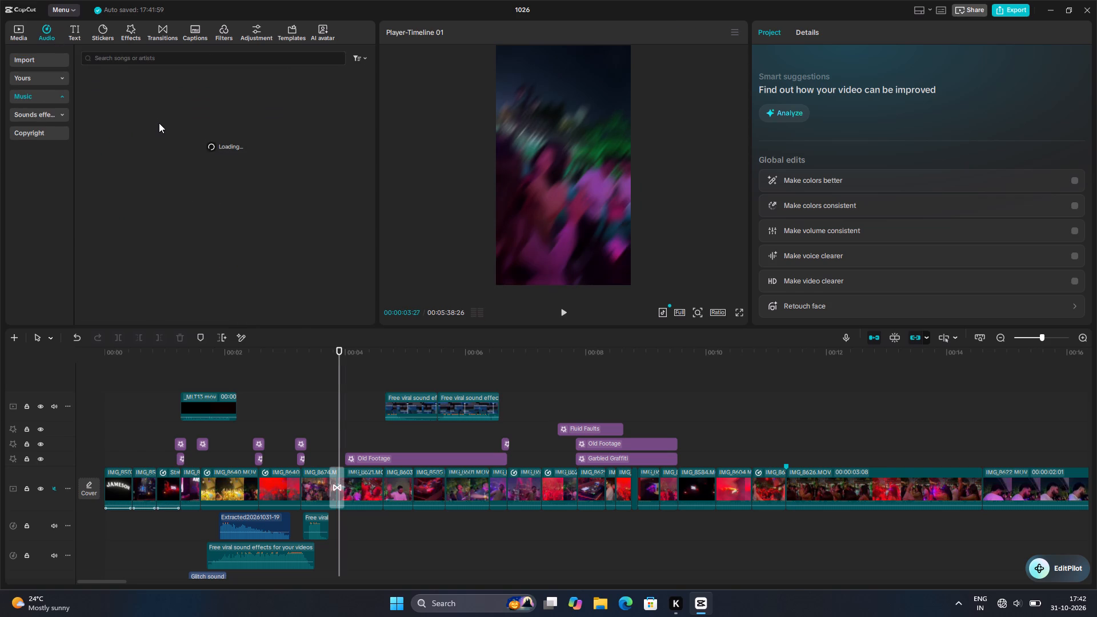
pyautogui.click(46, 56)
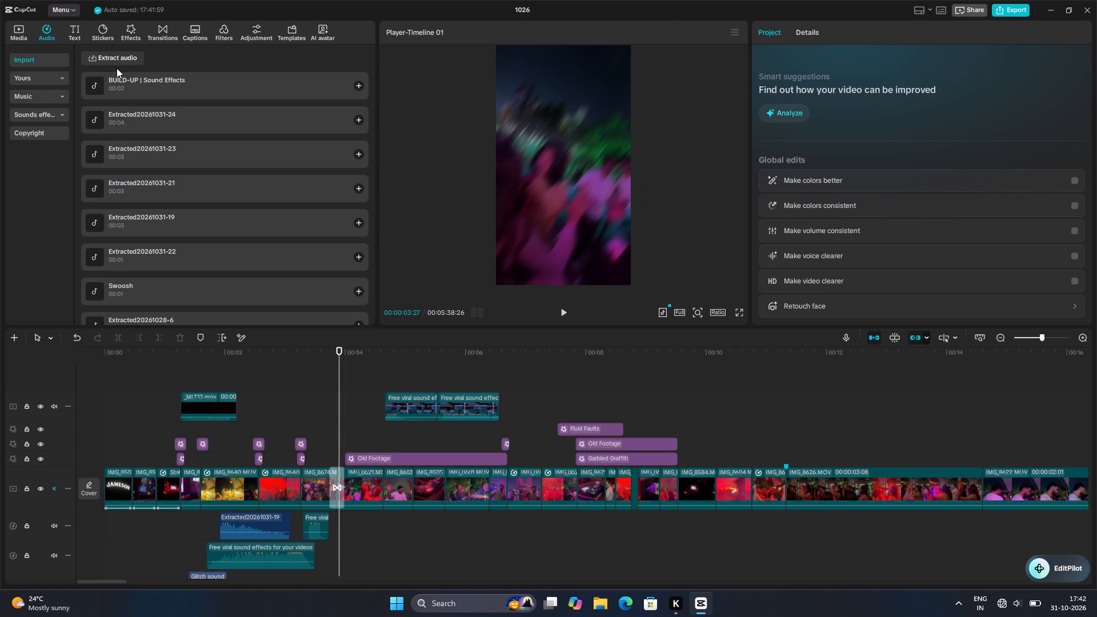
pyautogui.click(121, 61)
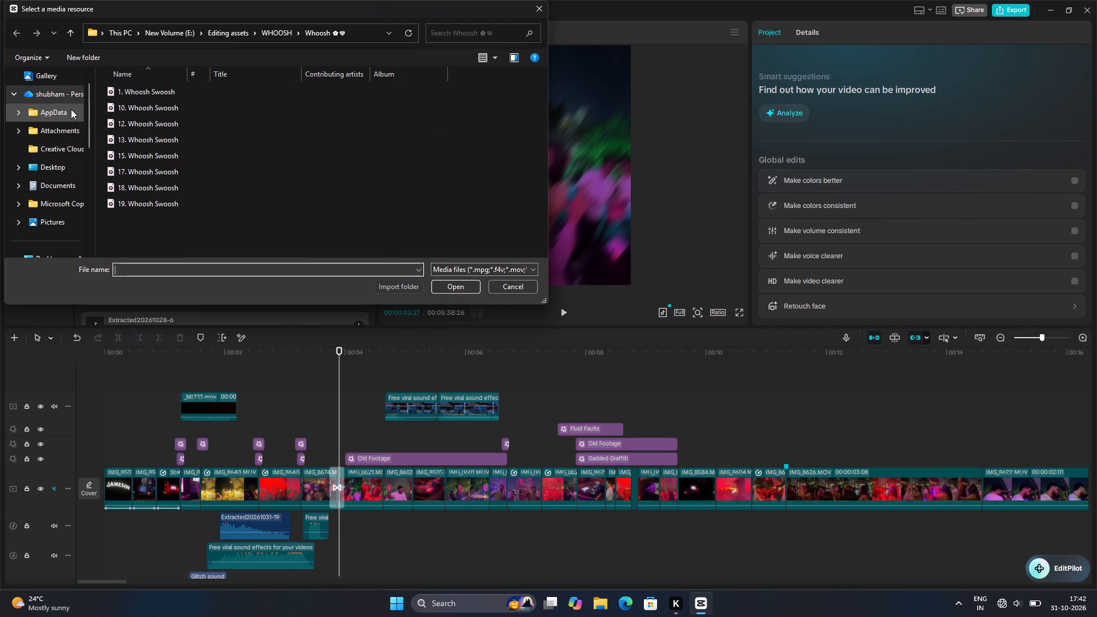
pyautogui.scroll(-1, 67, 206)
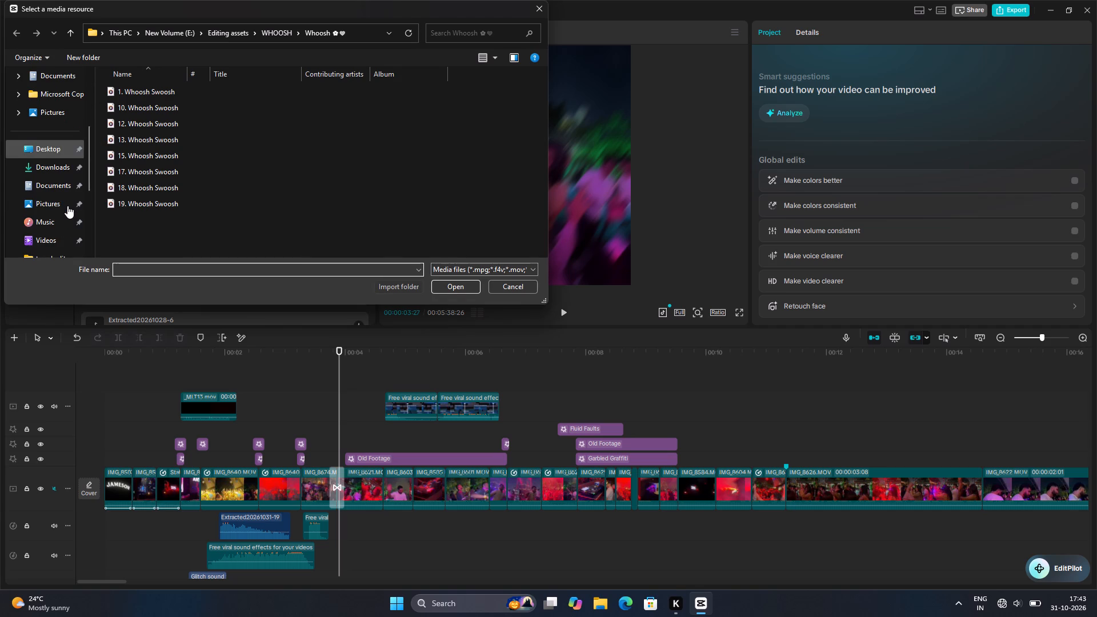
pyautogui.scroll(-1, 67, 206)
pyautogui.click(66, 162)
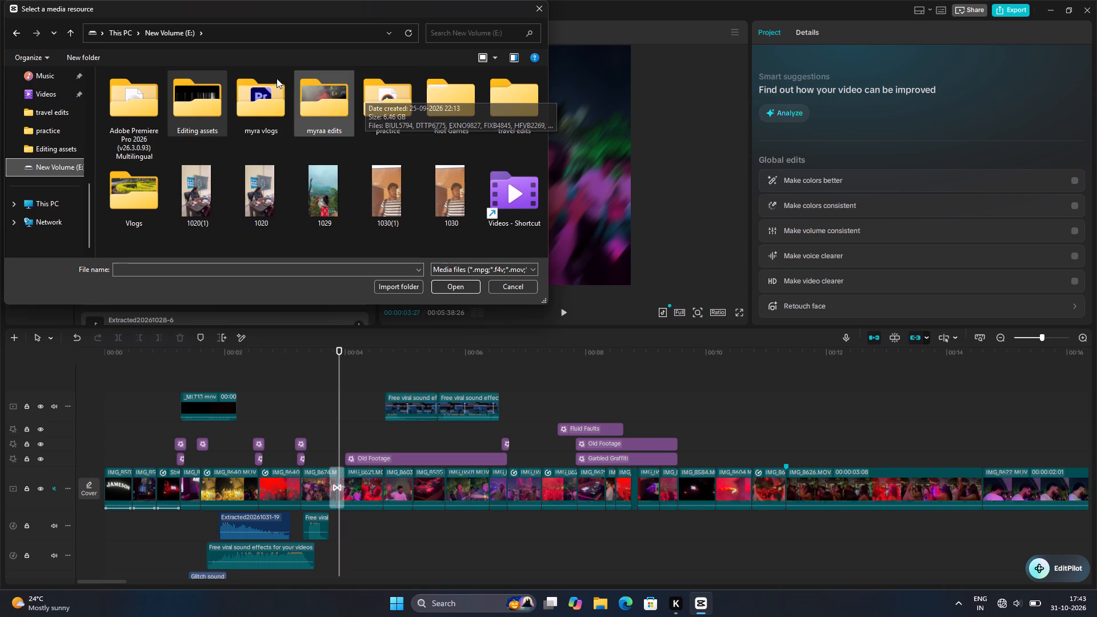
pyautogui.doubleClick(211, 86)
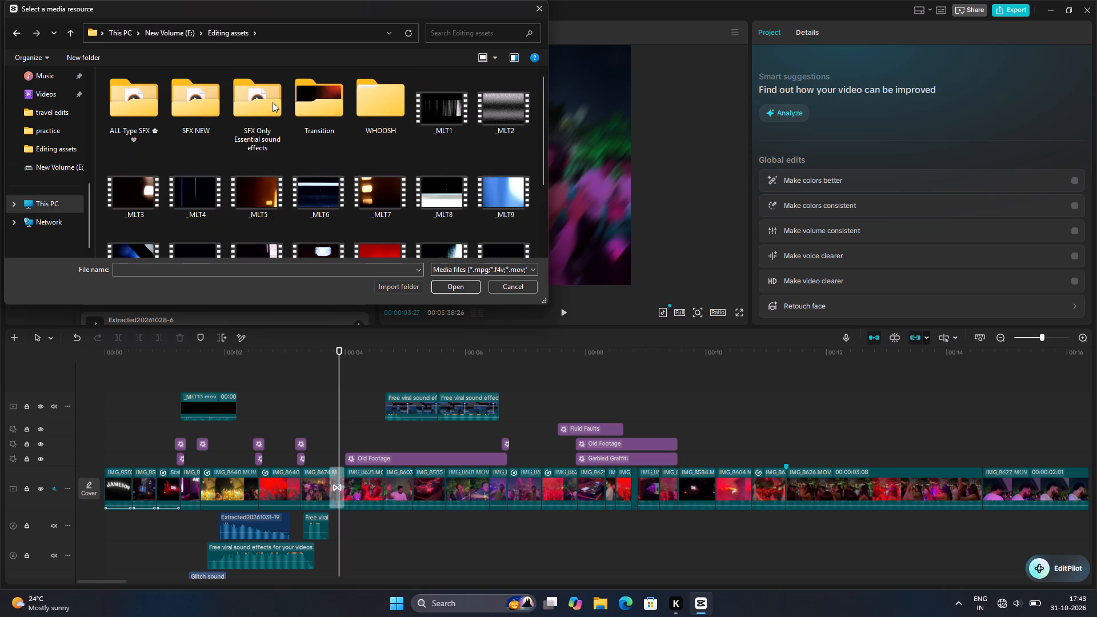
pyautogui.doubleClick(112, 105)
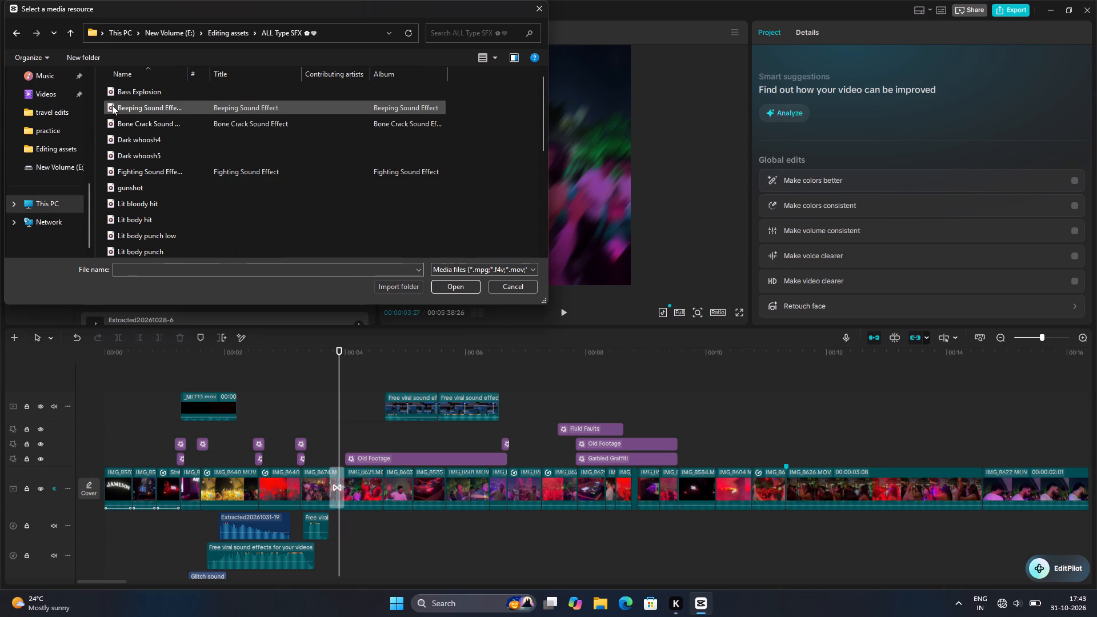
pyautogui.scroll(-5, 174, 135)
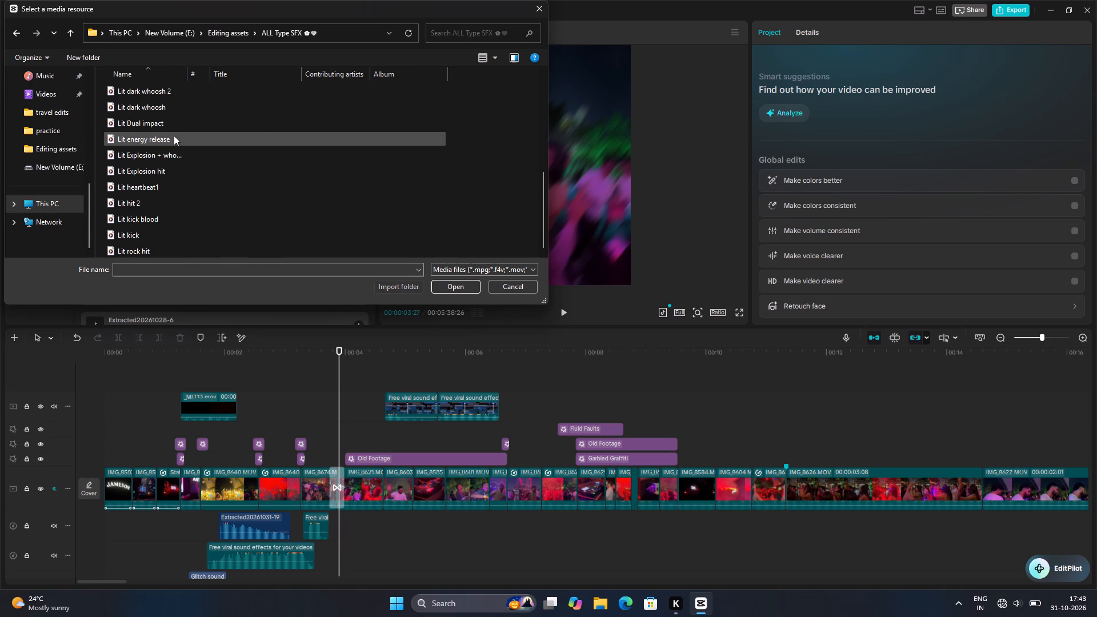
pyautogui.scroll(-3, 174, 135)
pyautogui.scroll(-4, 201, 193)
pyautogui.scroll(3, 201, 193)
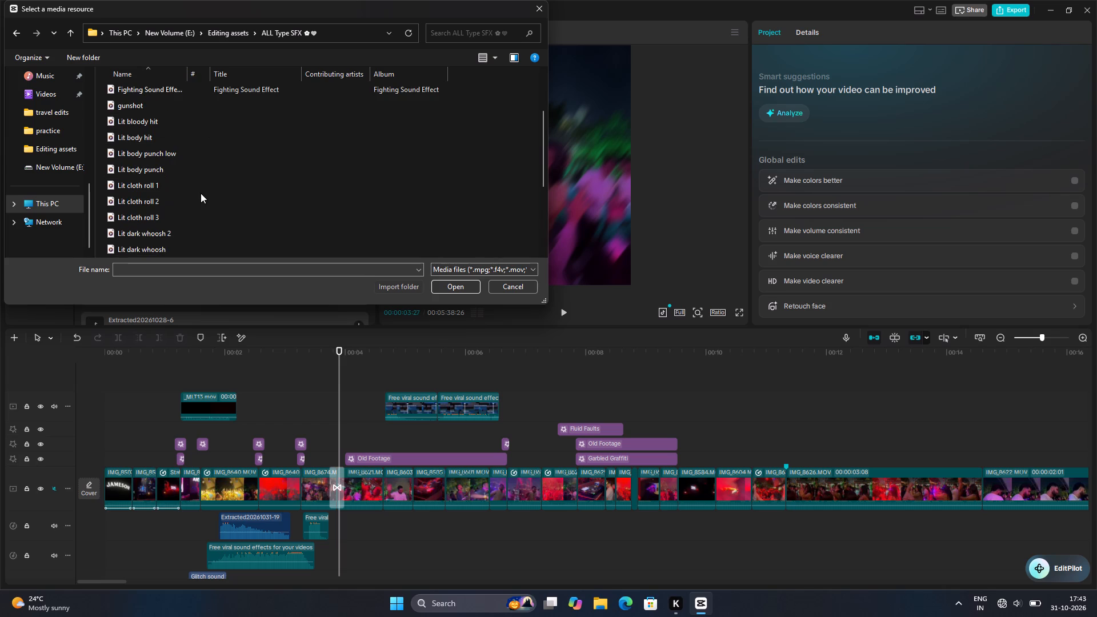
pyautogui.scroll(1, 201, 193)
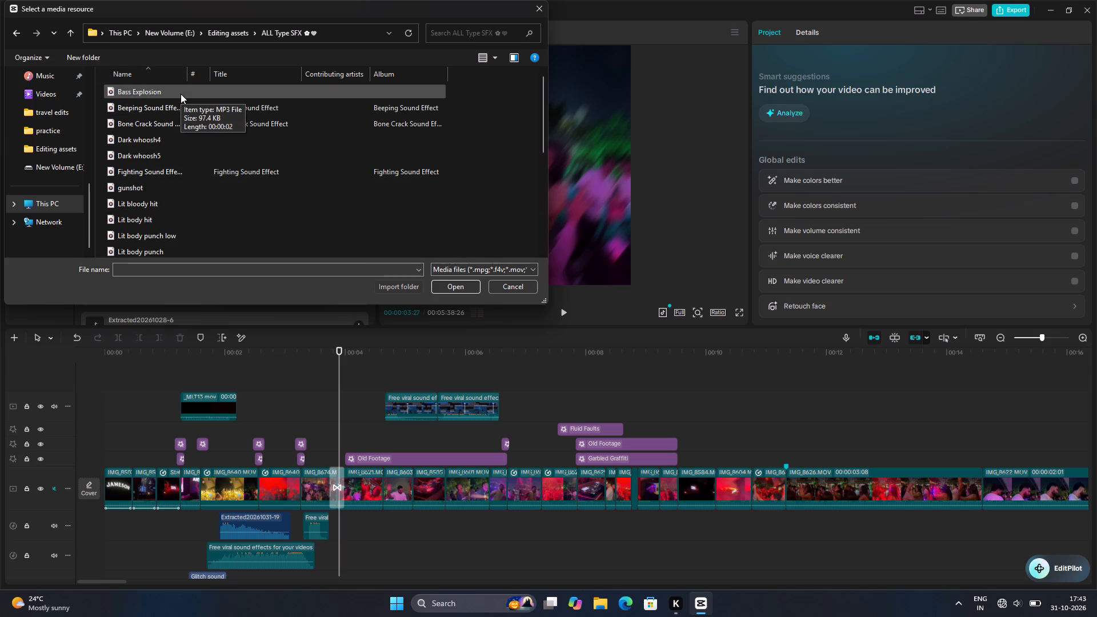
pyautogui.keyDown('shift'); pyautogui.click(181, 94); pyautogui.keyUp('shift')
pyautogui.scroll(-6, 201, 217)
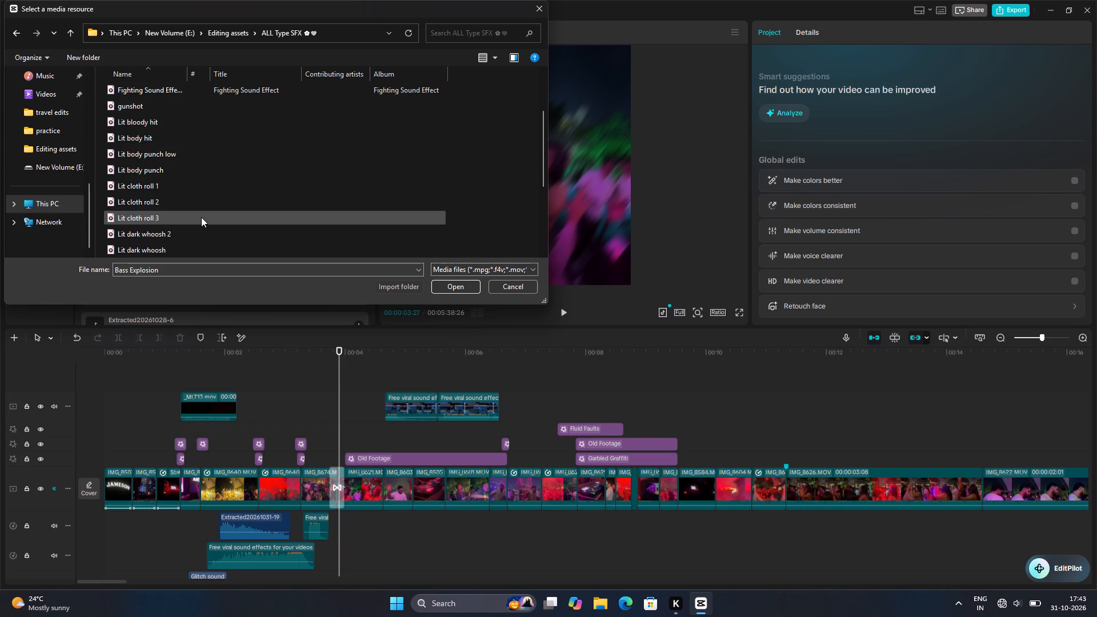
pyautogui.keyDown('shift'); pyautogui.click(200, 247); pyautogui.keyUp('shift')
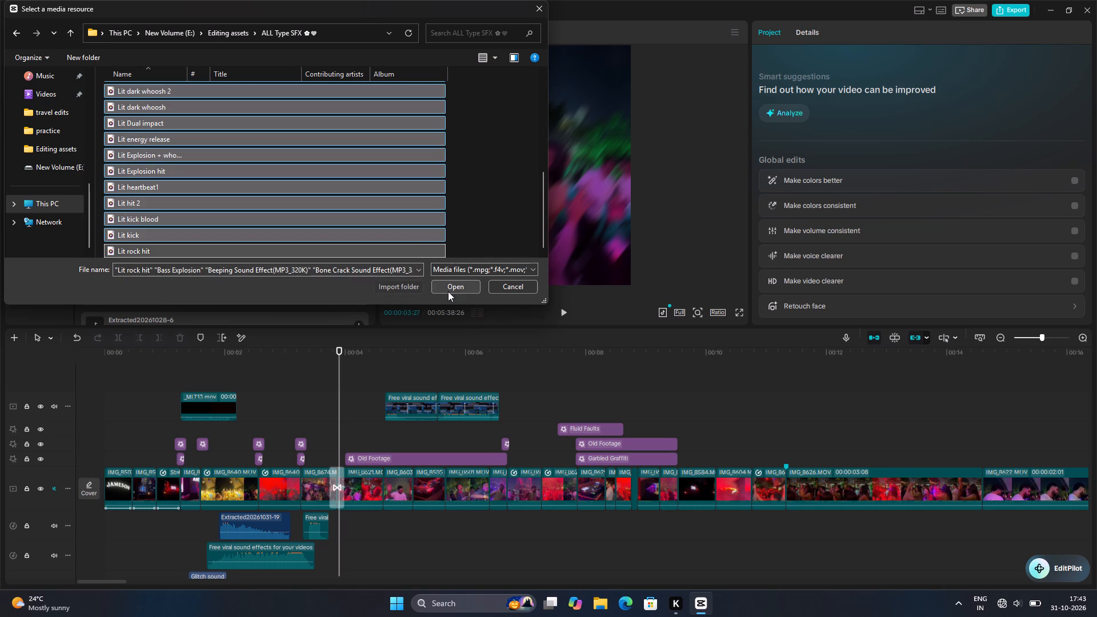
pyautogui.click(453, 282)
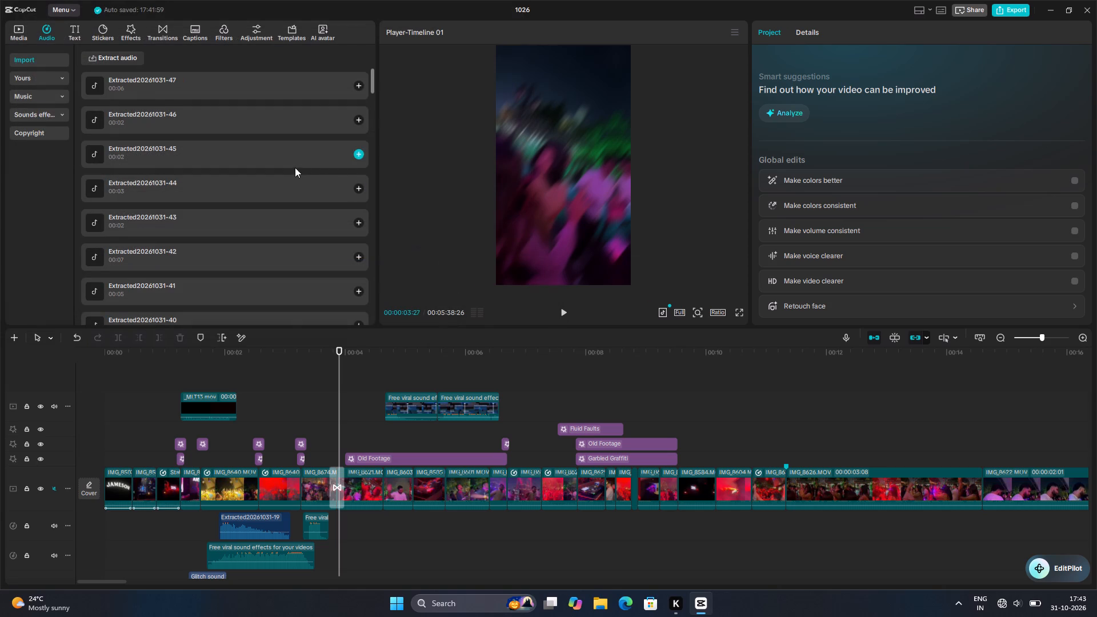
pyautogui.doubleClick(234, 81)
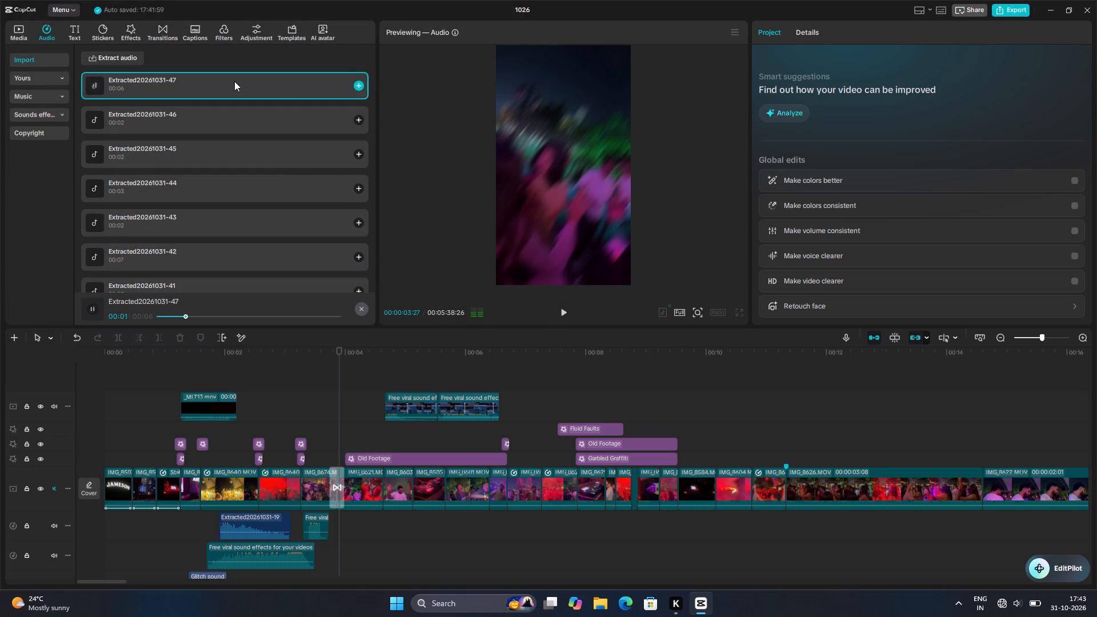
pyautogui.doubleClick(226, 116)
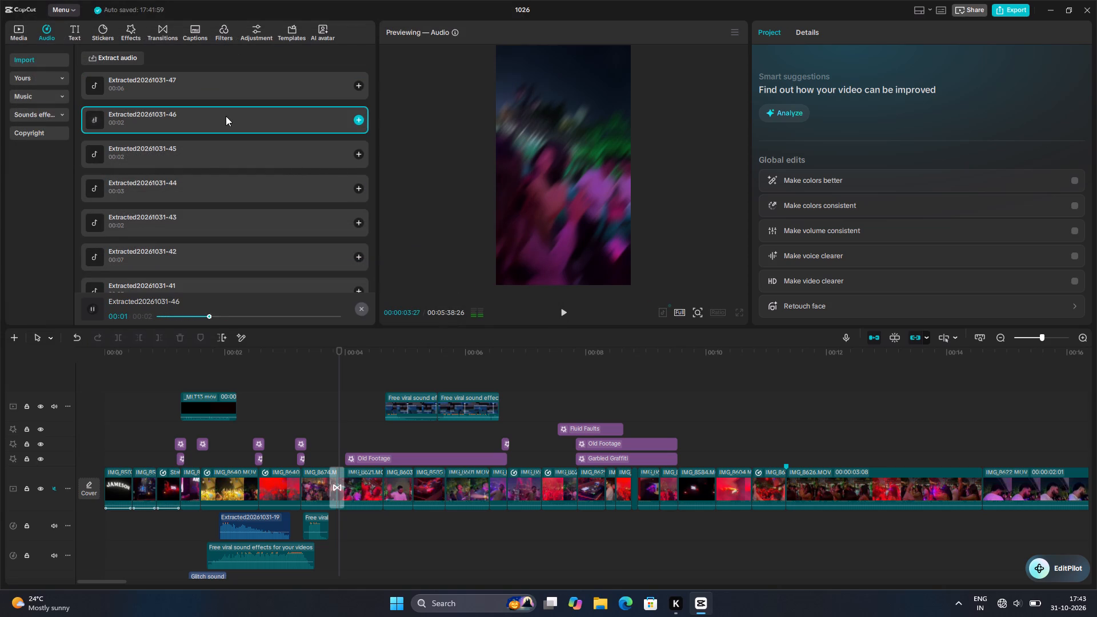
pyautogui.doubleClick(209, 155)
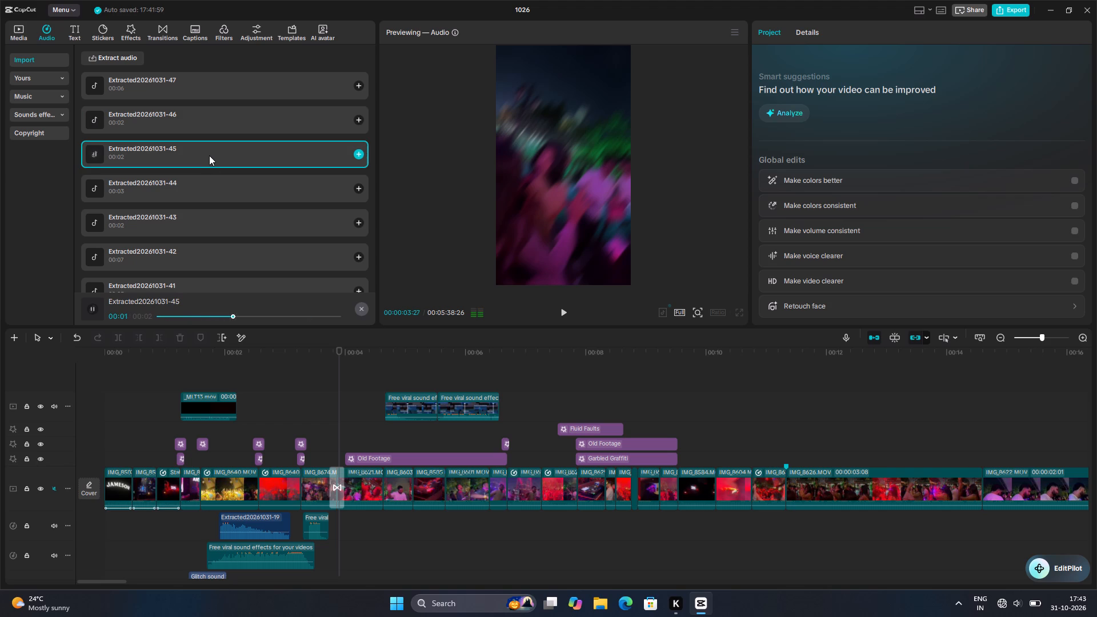
pyautogui.doubleClick(199, 186)
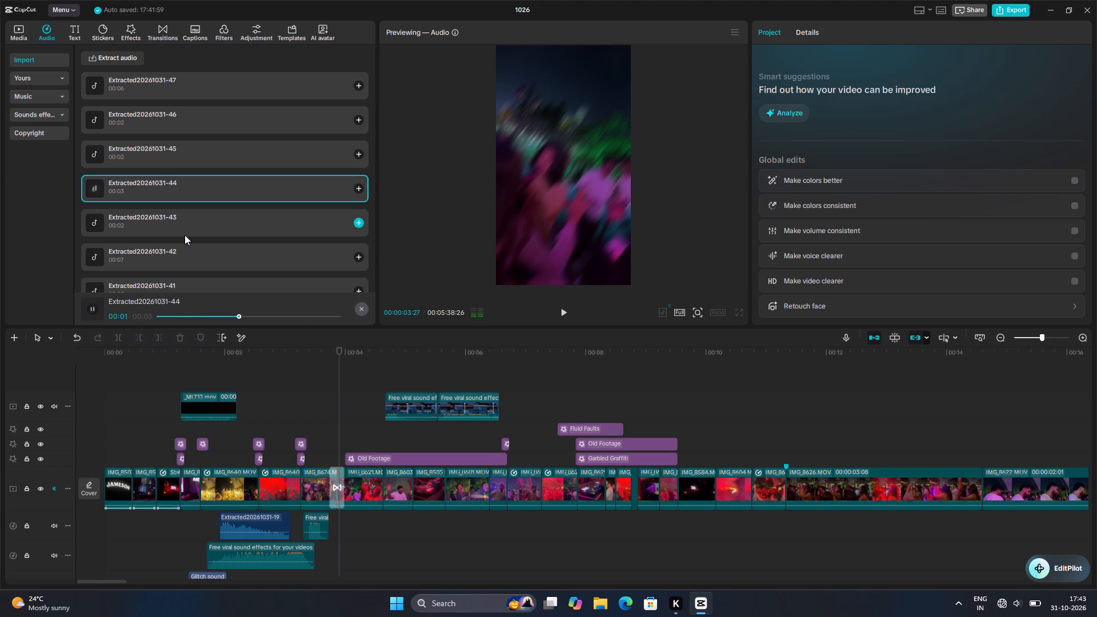
pyautogui.doubleClick(185, 235)
pyautogui.scroll(-1, 185, 235)
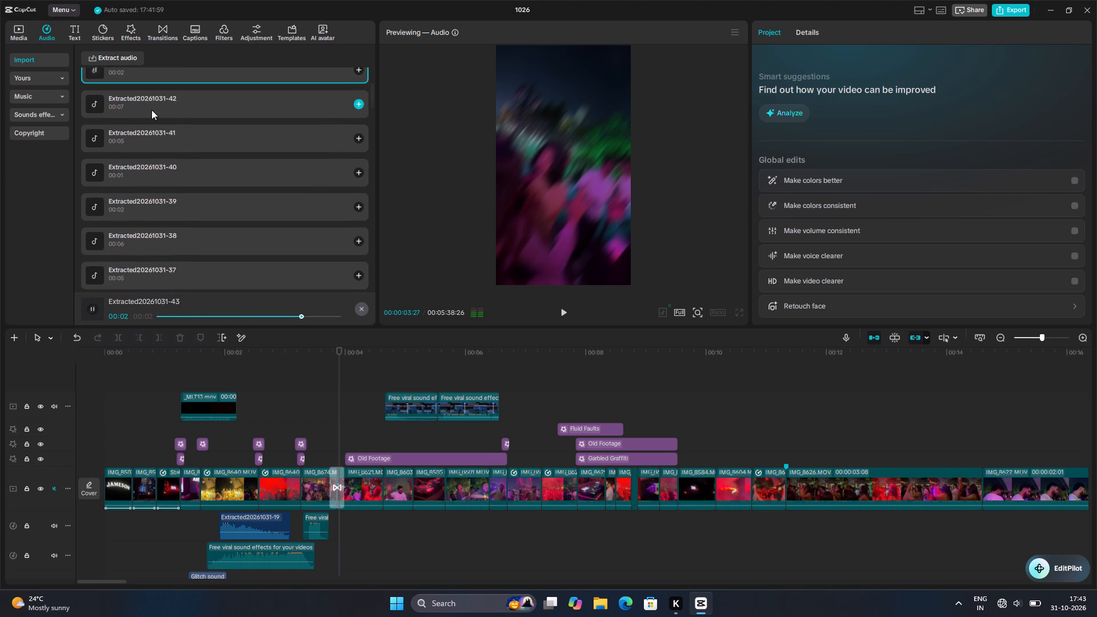
pyautogui.doubleClick(151, 110)
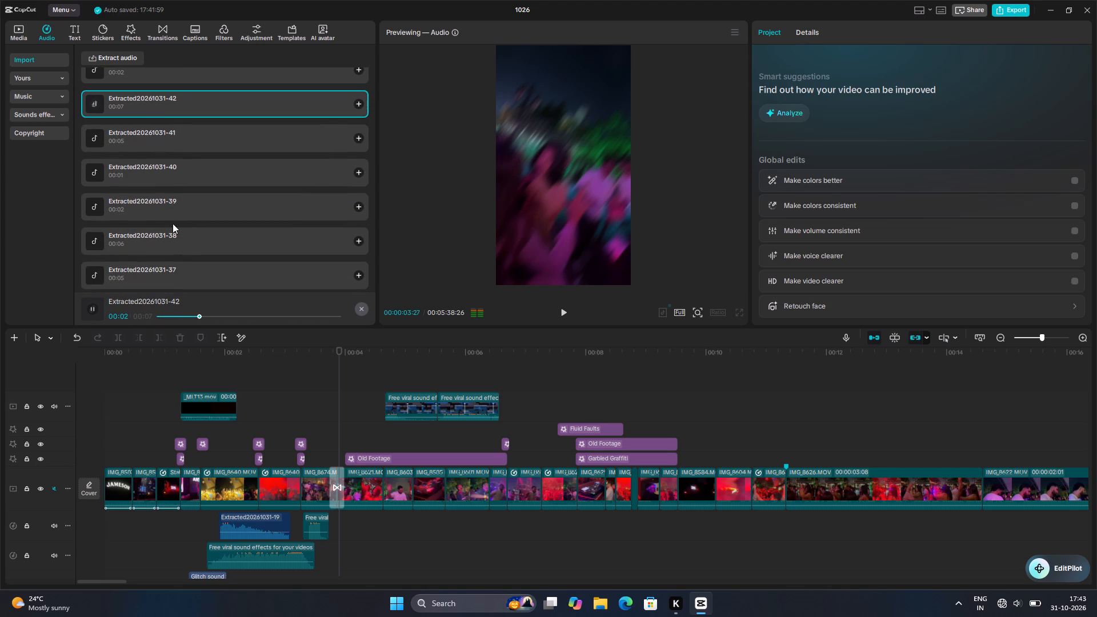
pyautogui.doubleClick(160, 150)
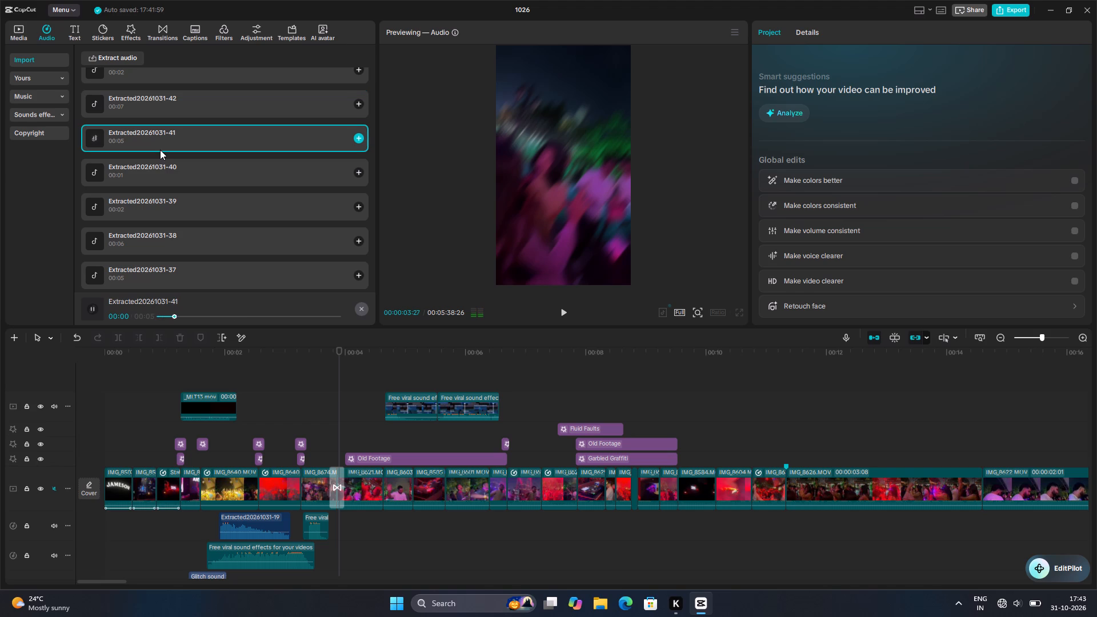
pyautogui.doubleClick(166, 175)
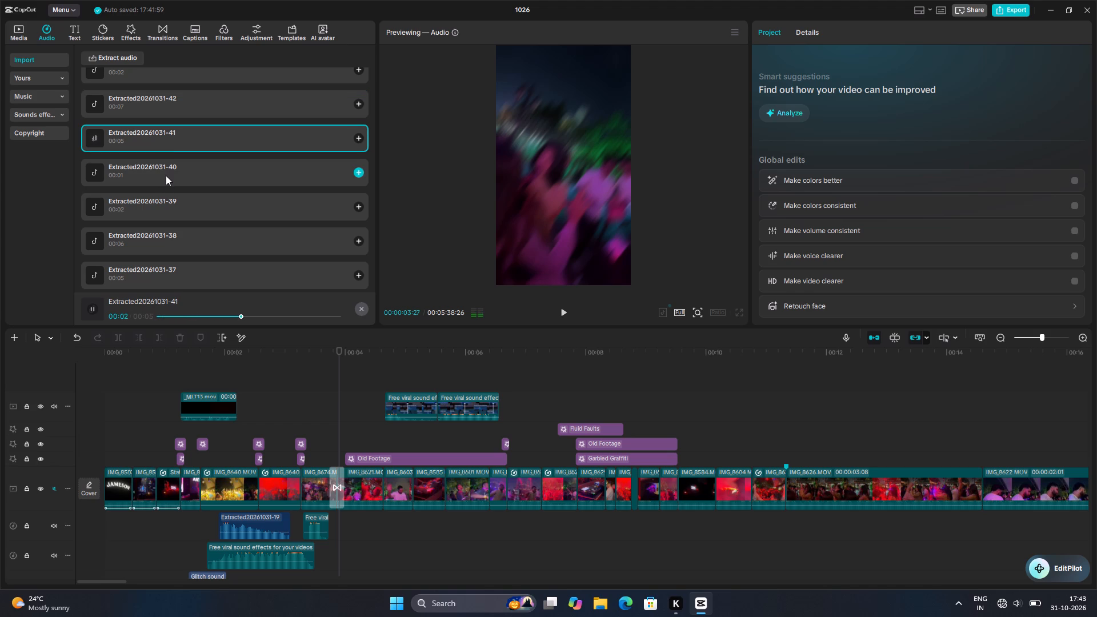
pyautogui.doubleClick(168, 211)
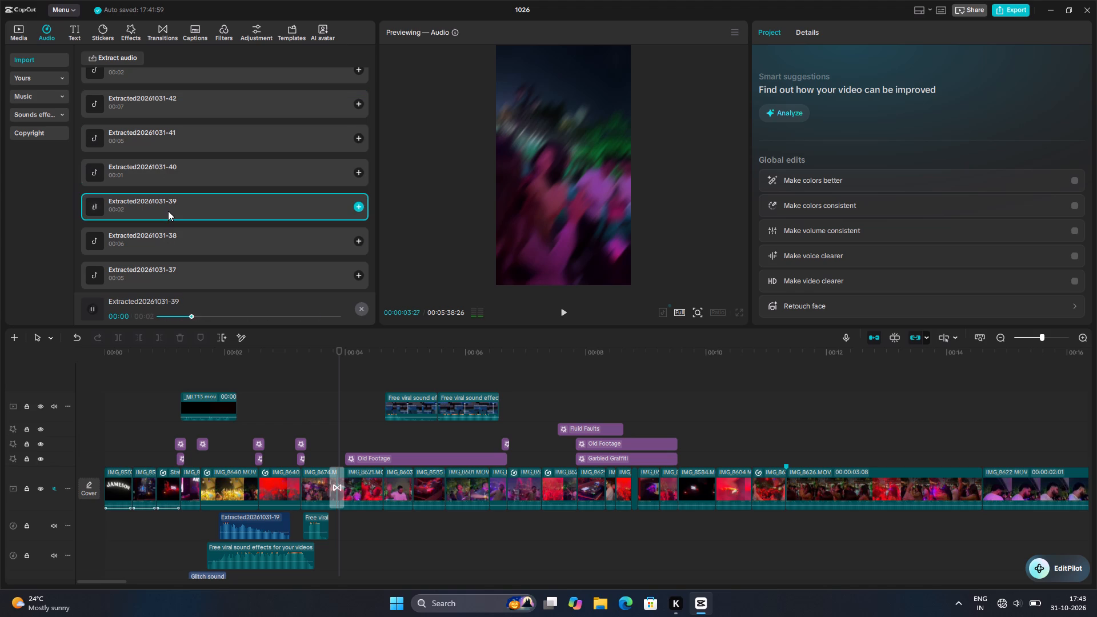
pyautogui.doubleClick(168, 239)
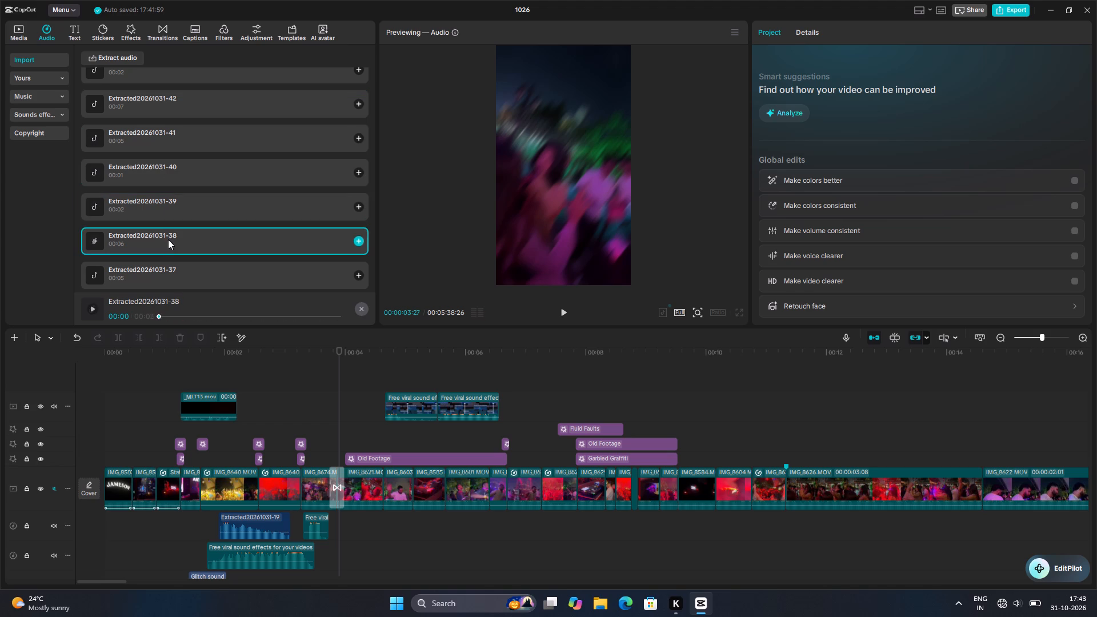
pyautogui.scroll(-1, 168, 239)
pyautogui.doubleClick(160, 214)
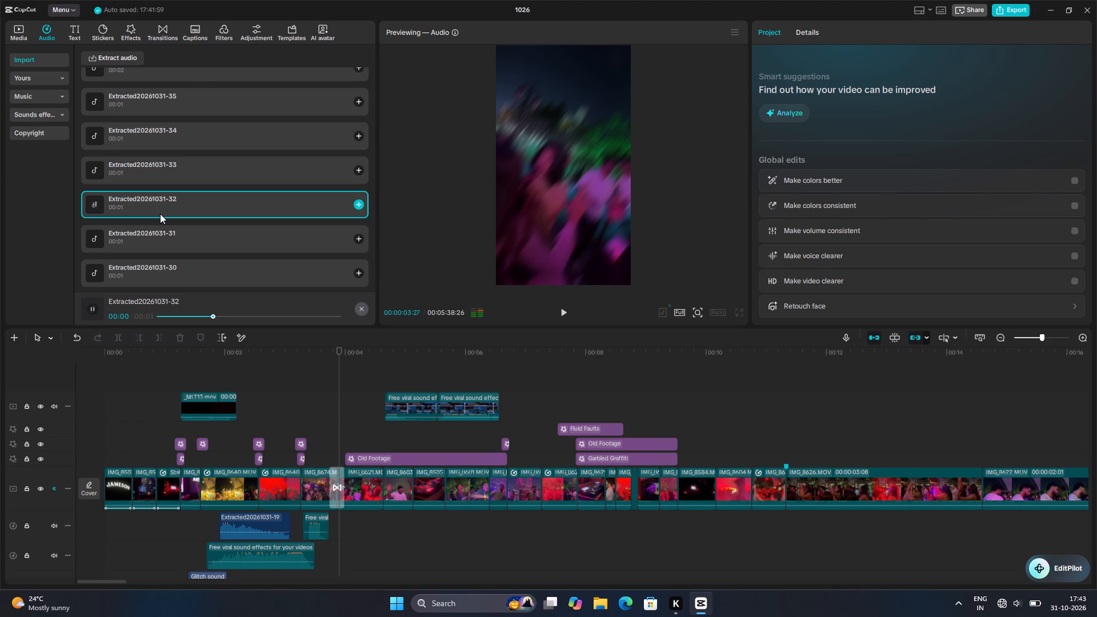
# Start another audio extraction and open the Editing assets folder on New Volume (E:).
pyautogui.click(95, 59)
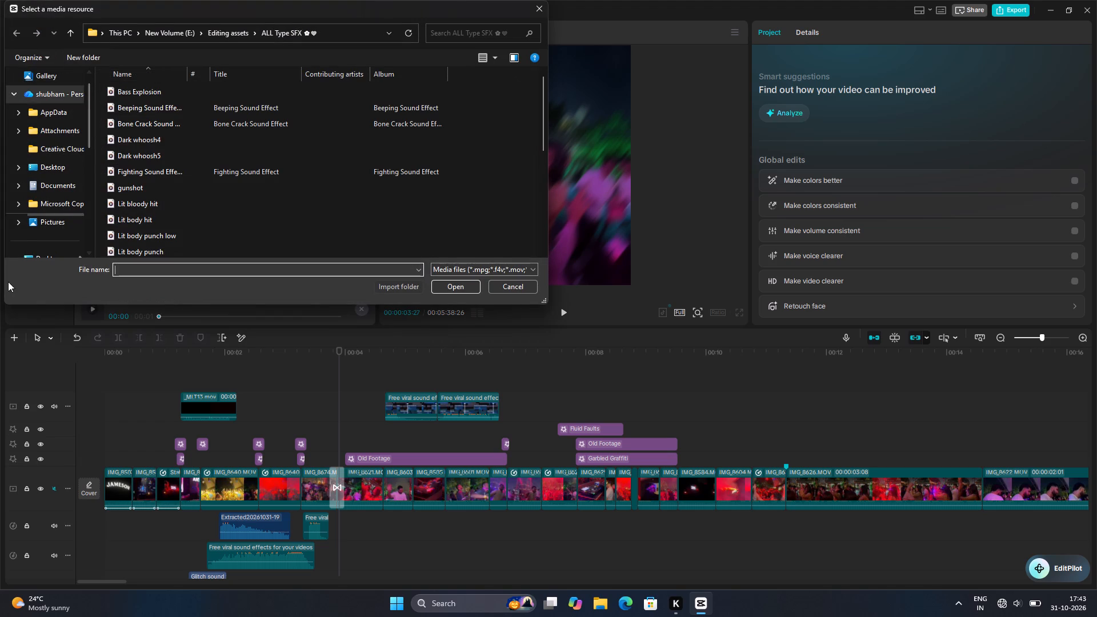
pyautogui.scroll(-8, 27, 220)
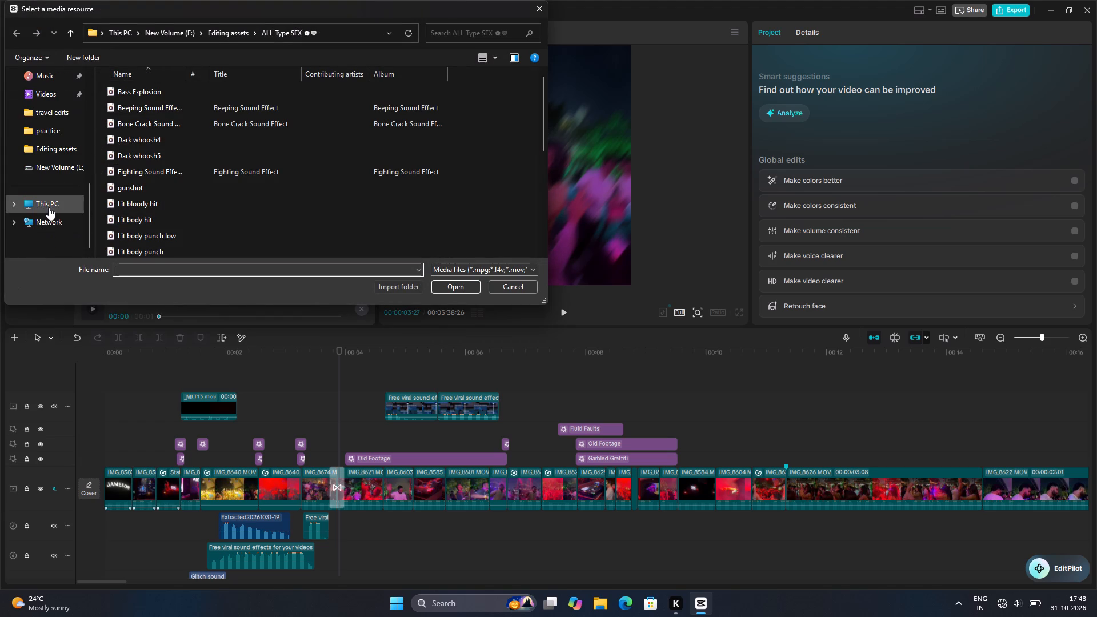
pyautogui.click(67, 165)
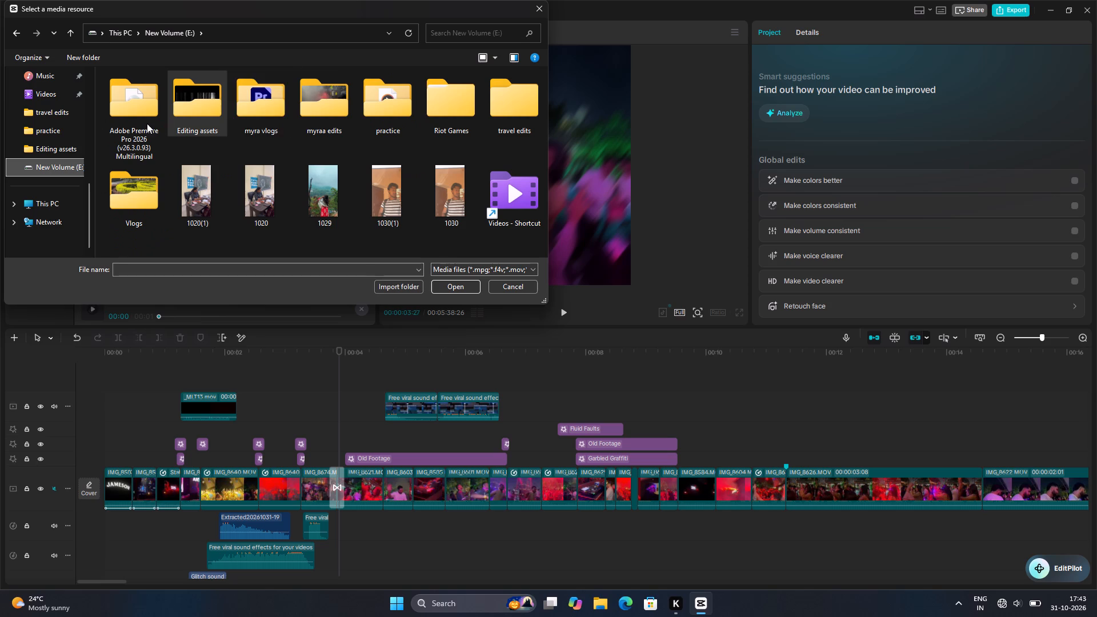
pyautogui.doubleClick(216, 100)
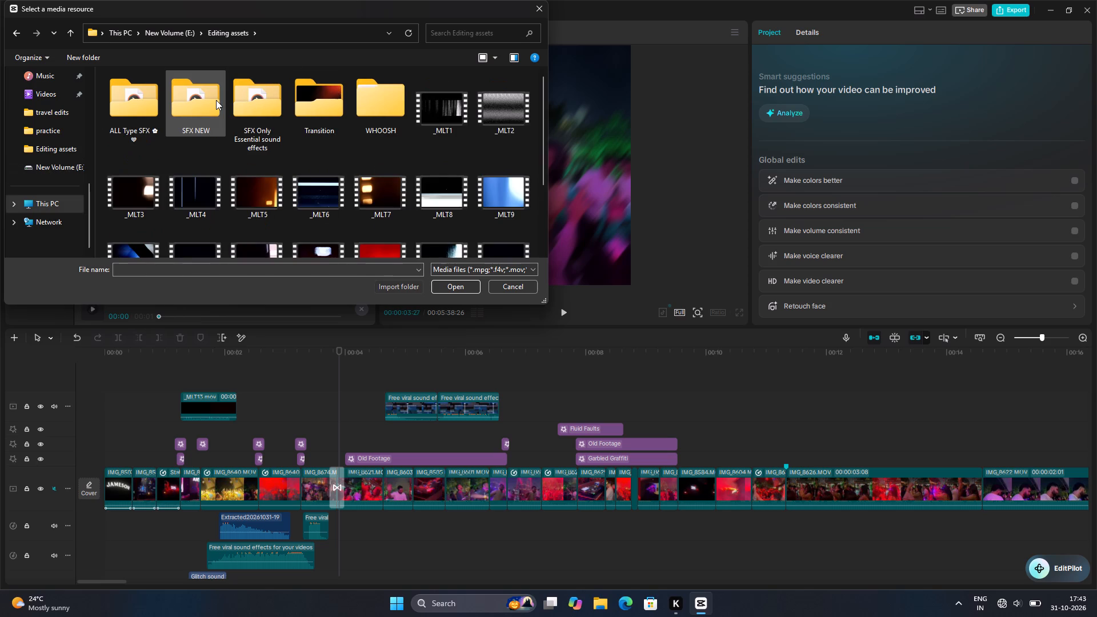
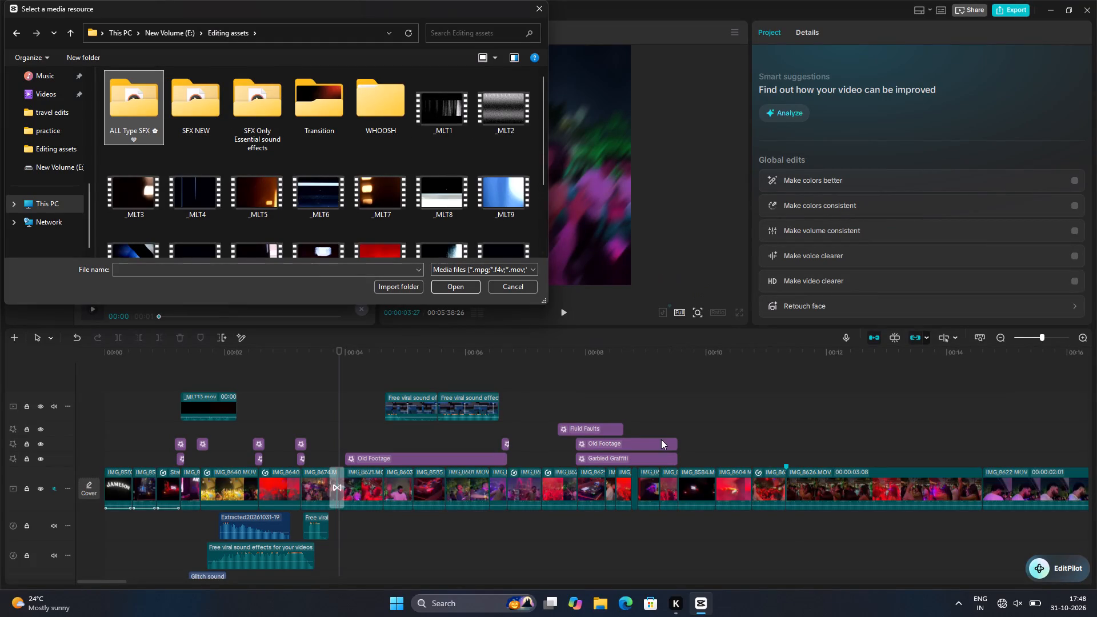
# Raise the muted system volume to a low level and dim the screen brightness slightly.
pyautogui.click(1003, 600)
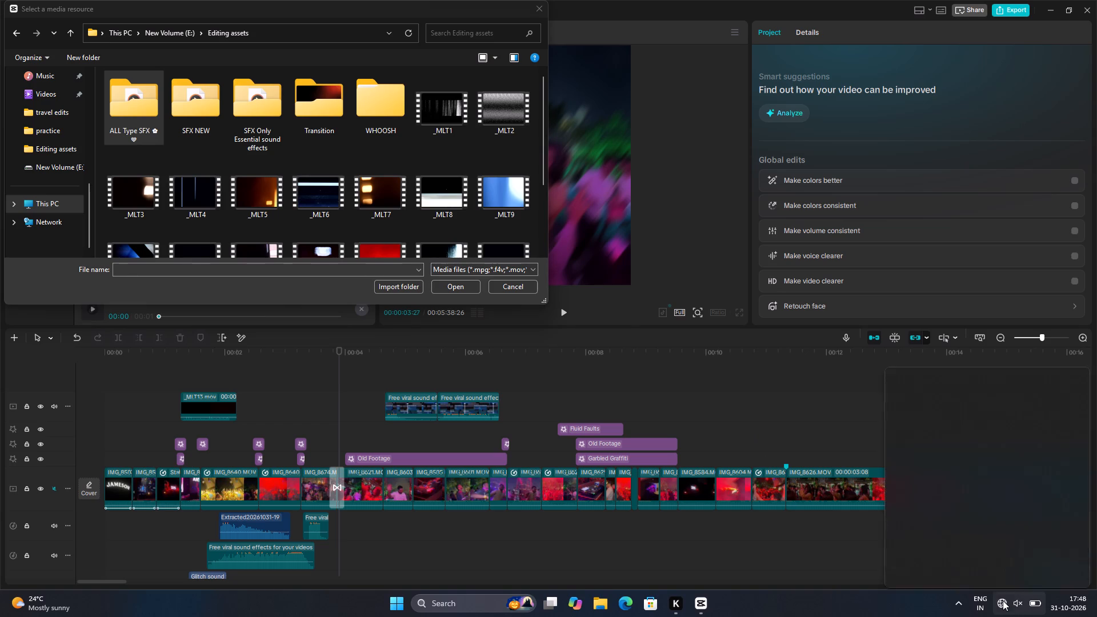
pyautogui.moveTo(945, 505); pyautogui.dragTo(974, 522)
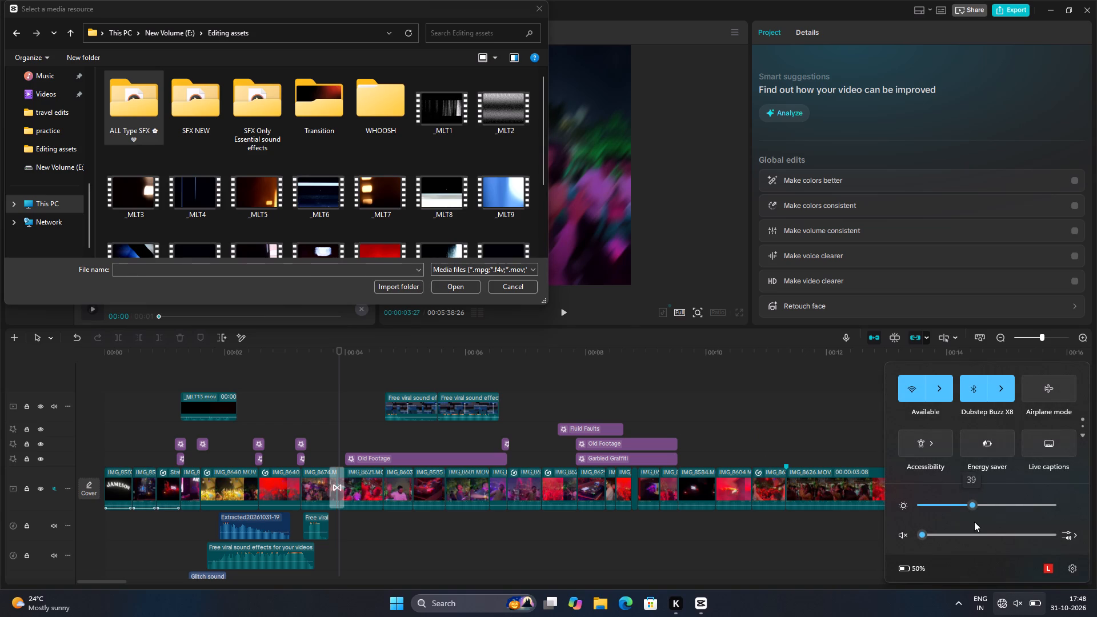
pyautogui.moveTo(922, 532); pyautogui.dragTo(935, 540)
pyautogui.moveTo(970, 500); pyautogui.dragTo(959, 507)
pyautogui.moveTo(959, 507); pyautogui.dragTo(956, 512)
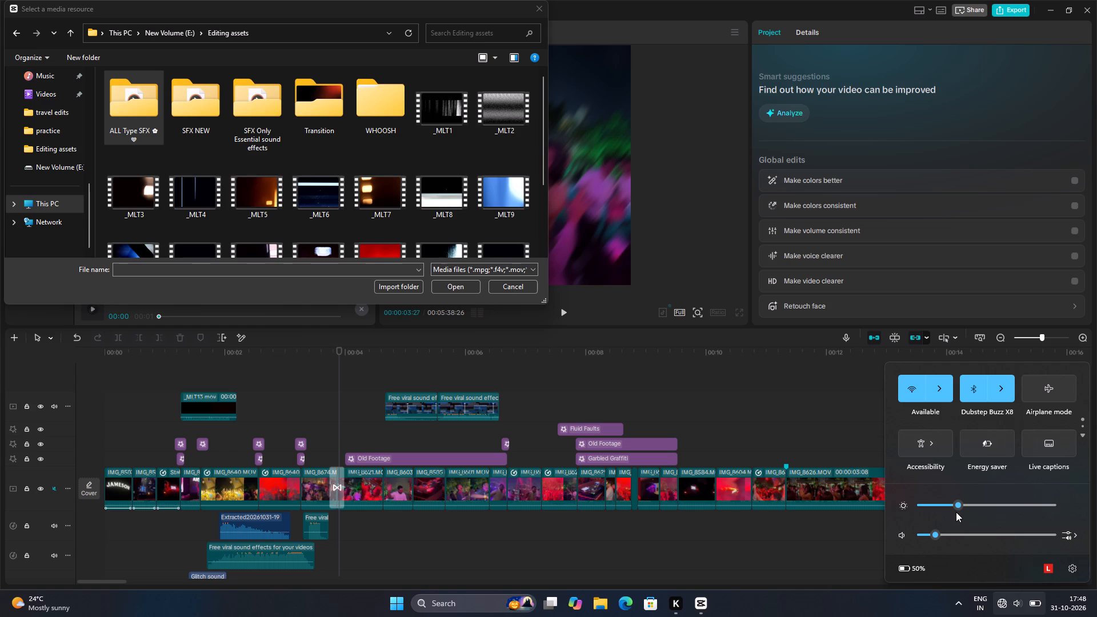
# Check the Wi-Fi connection among the available networks and return to the video editor.
pyautogui.click(939, 380)
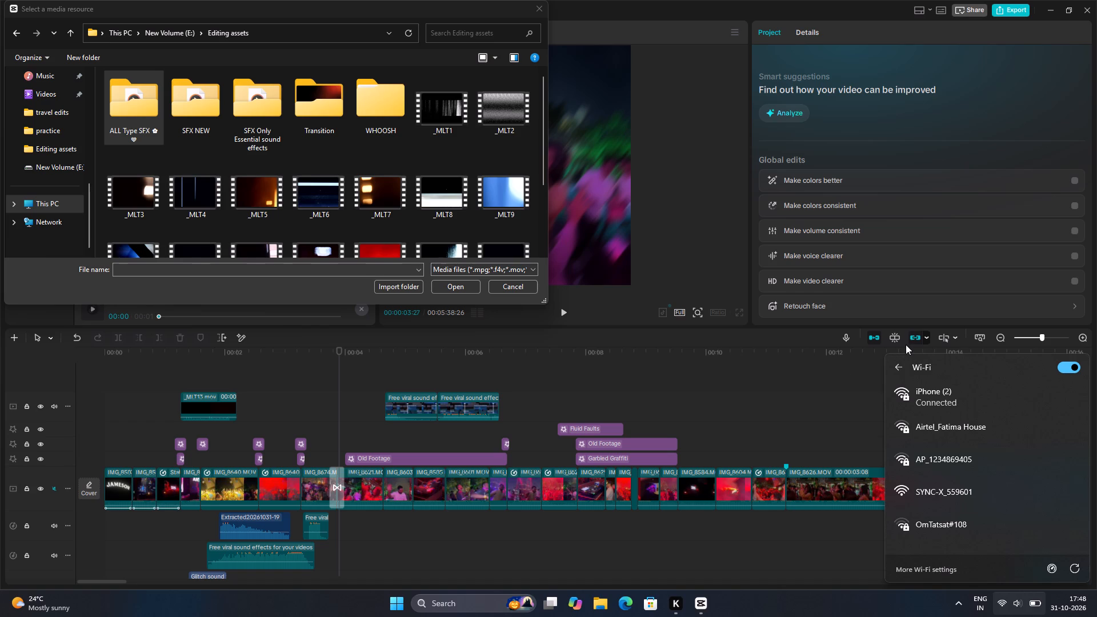
pyautogui.click(895, 362)
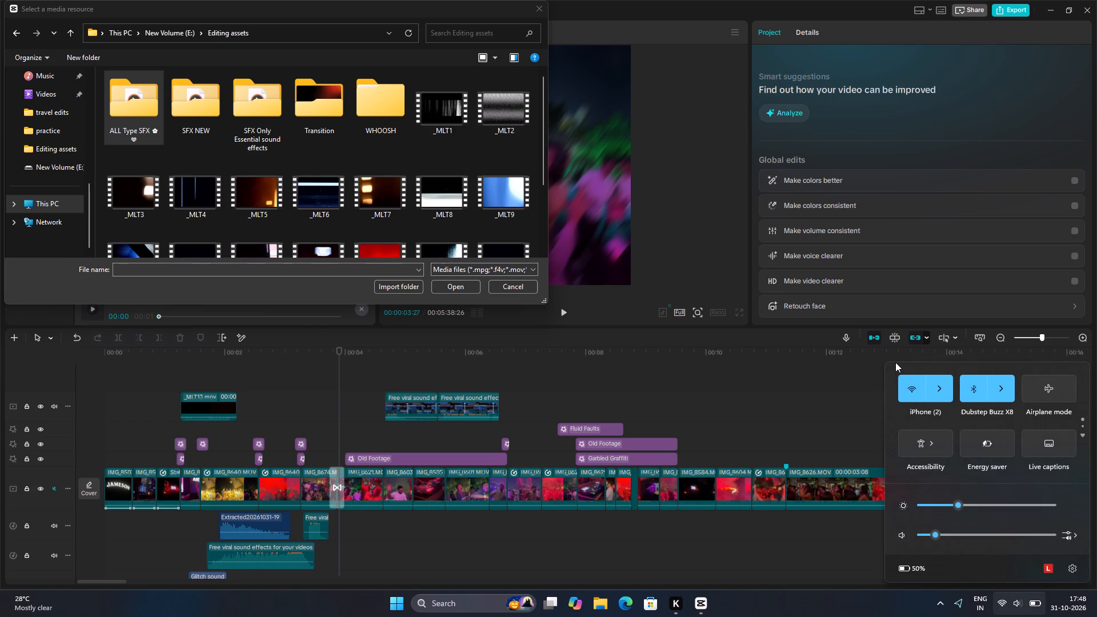
pyautogui.click(808, 422)
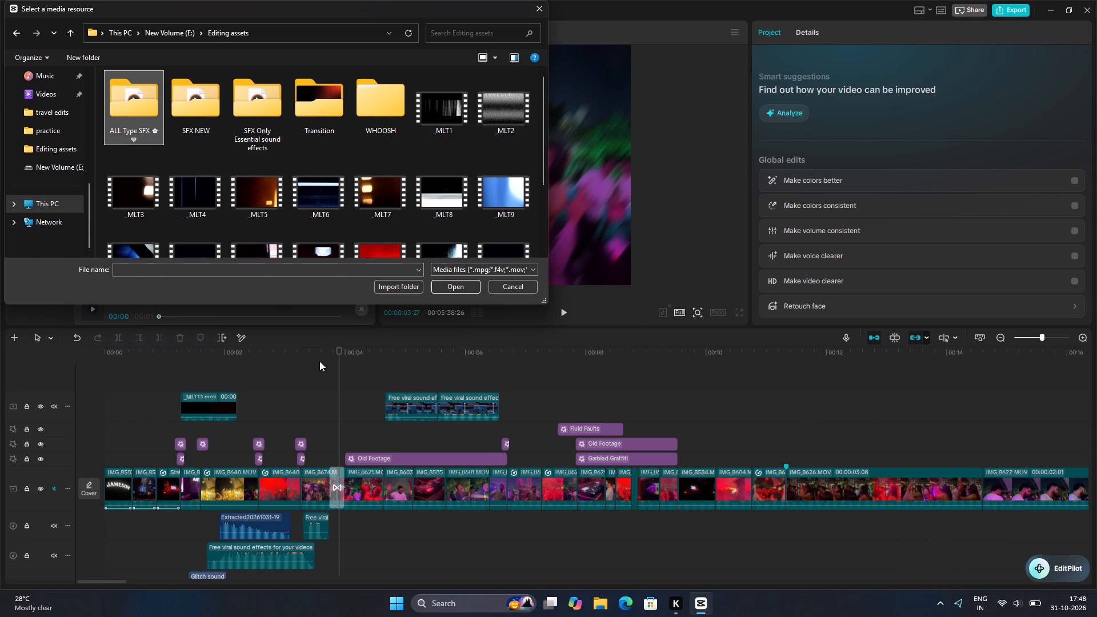
pyautogui.click(341, 384)
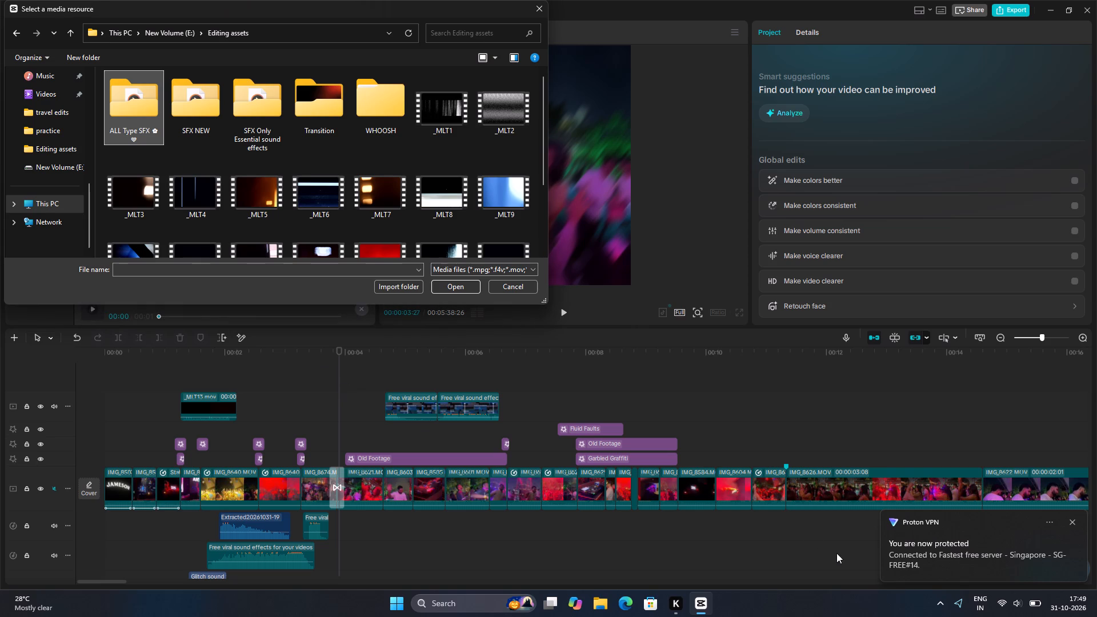
# Dismiss the Proton VPN connection notification.
pyautogui.click(1073, 521)
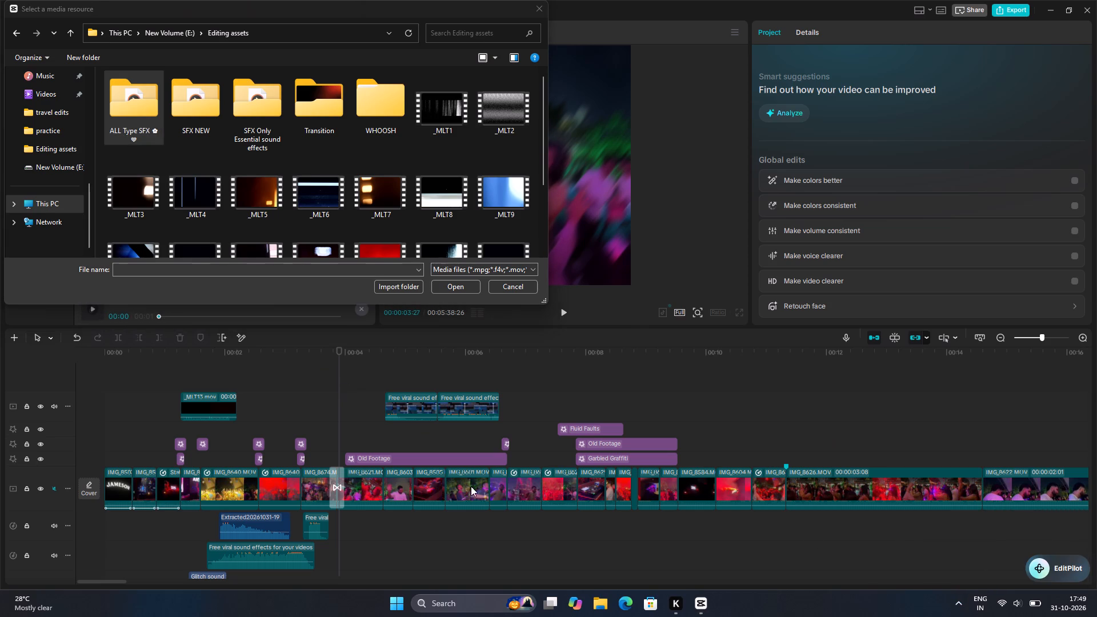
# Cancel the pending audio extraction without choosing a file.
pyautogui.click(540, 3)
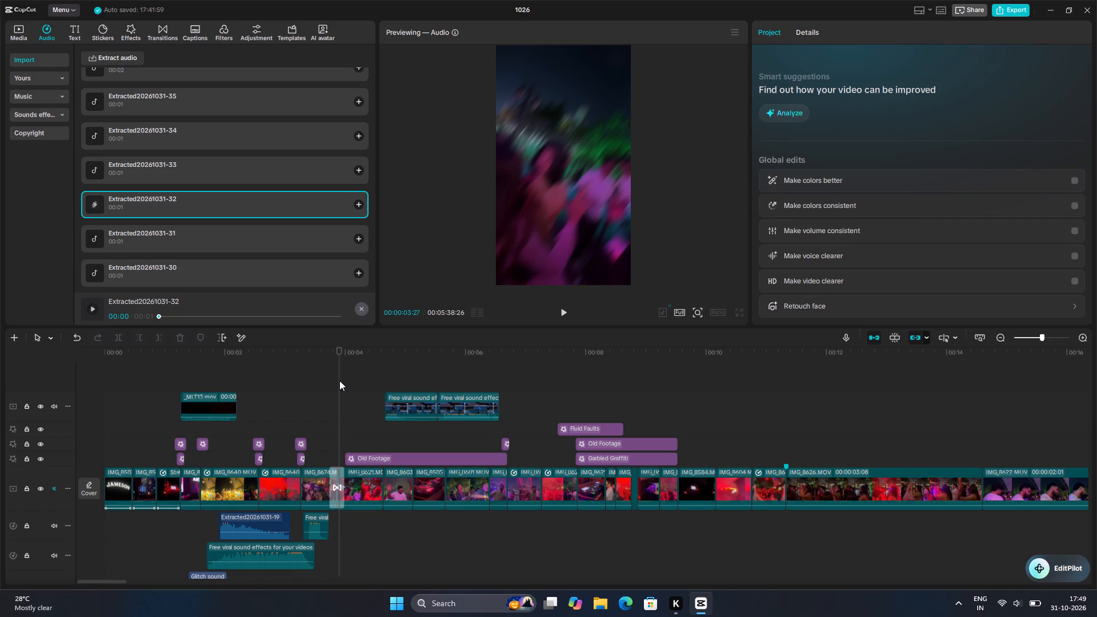
# Play the edit from the start past the transition near 4 seconds, replay that part, and park the playhead at 00:00:03:29.
pyautogui.click(342, 398)
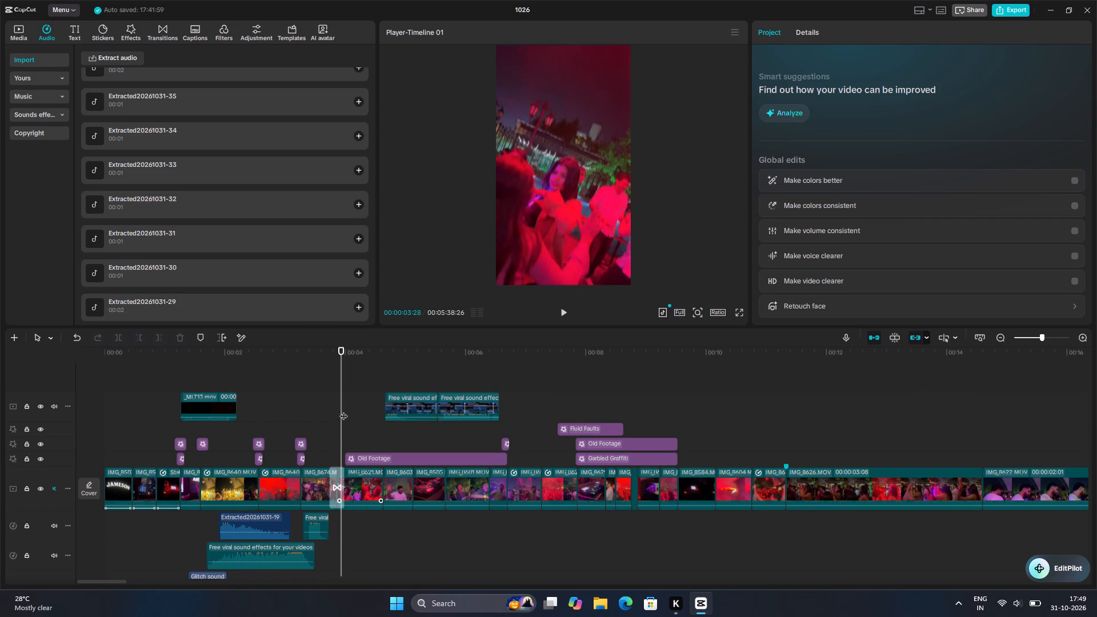
pyautogui.moveTo(341, 412); pyautogui.dragTo(82, 432)
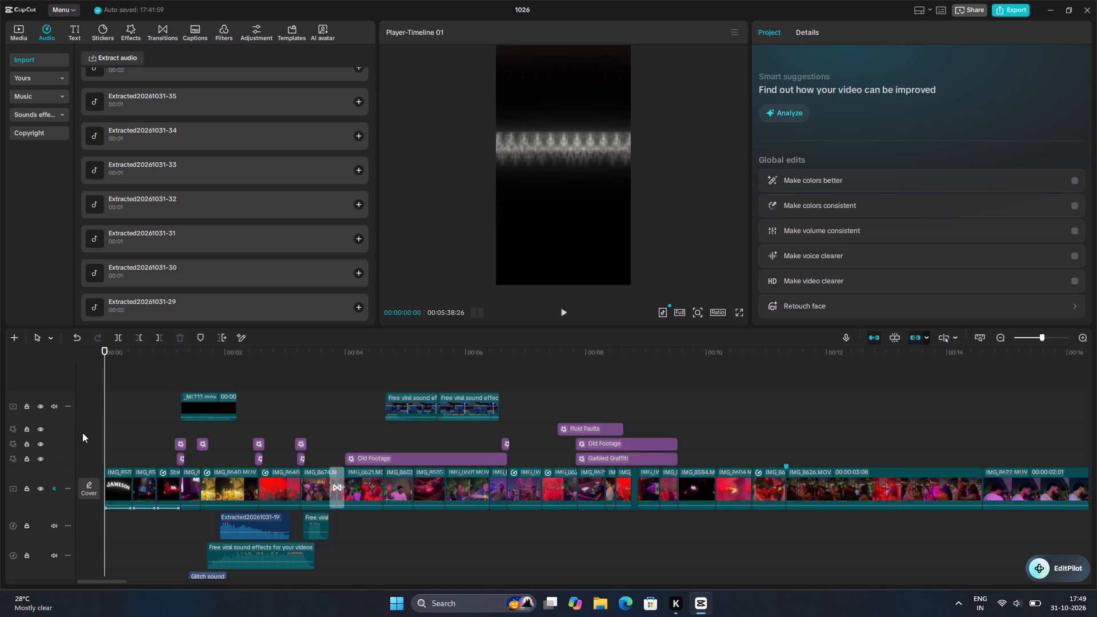
pyautogui.press('space')
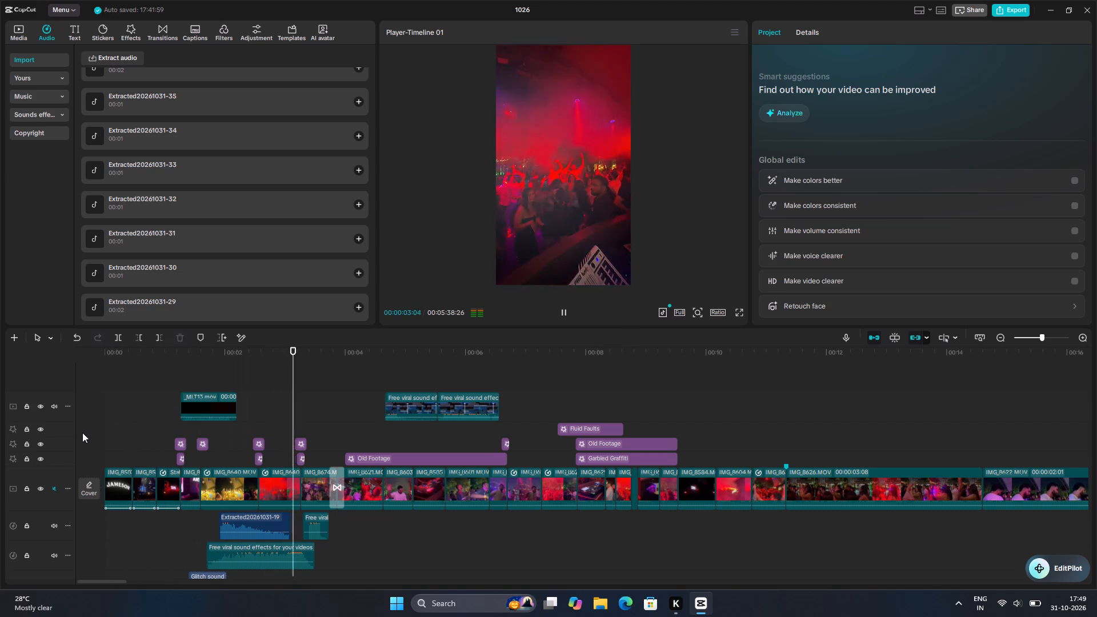
pyautogui.press('space')
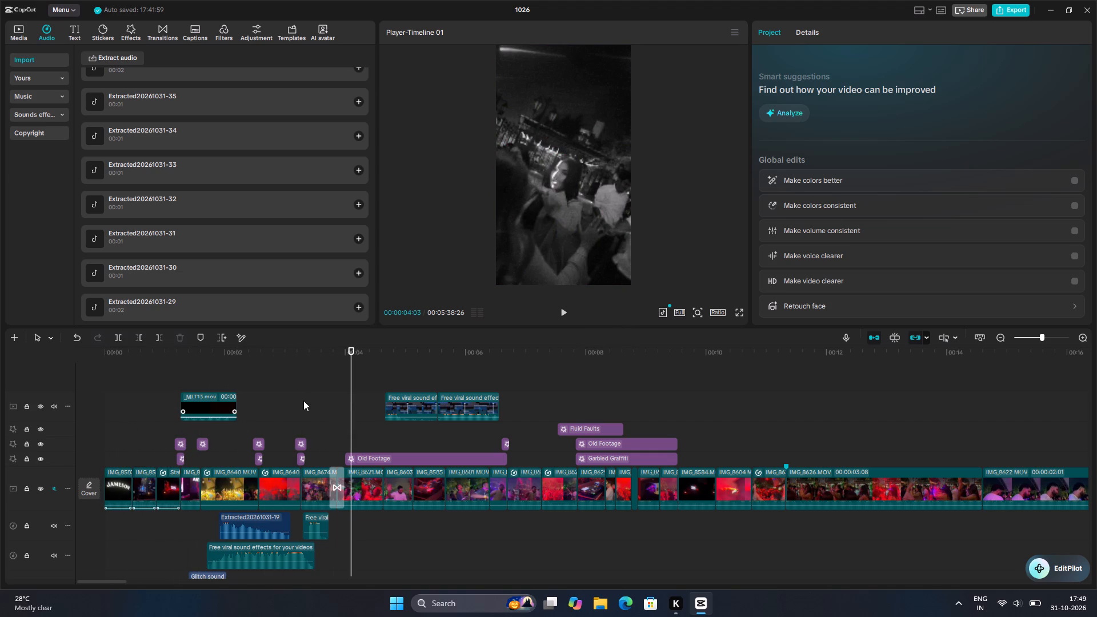
pyautogui.moveTo(350, 395); pyautogui.dragTo(302, 408)
pyautogui.press('space')
pyautogui.press('space')
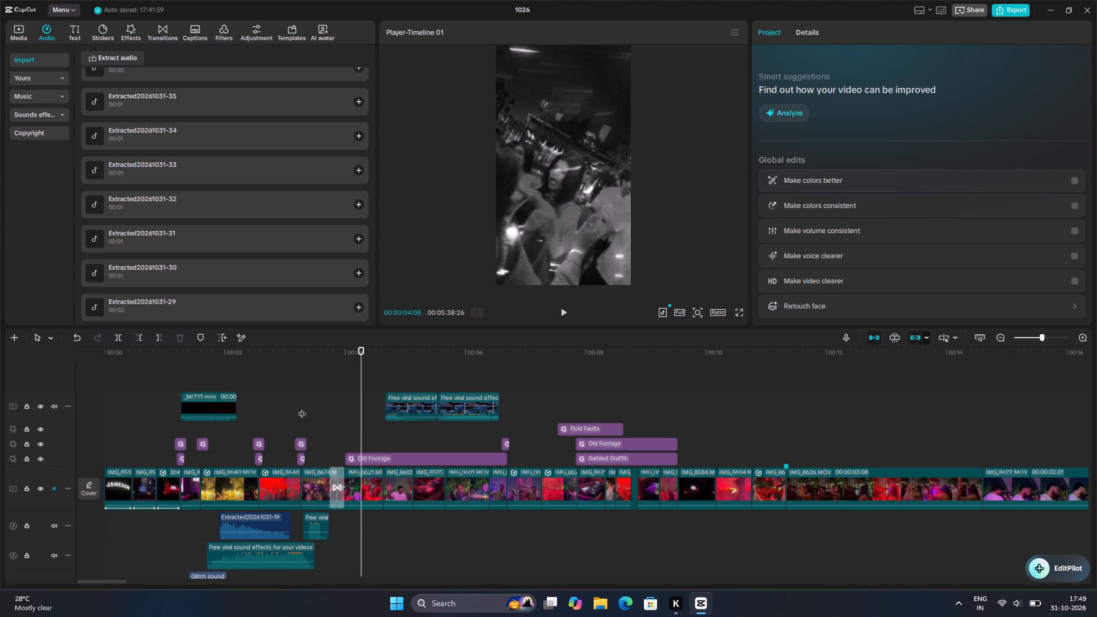
pyautogui.moveTo(359, 386); pyautogui.dragTo(353, 389)
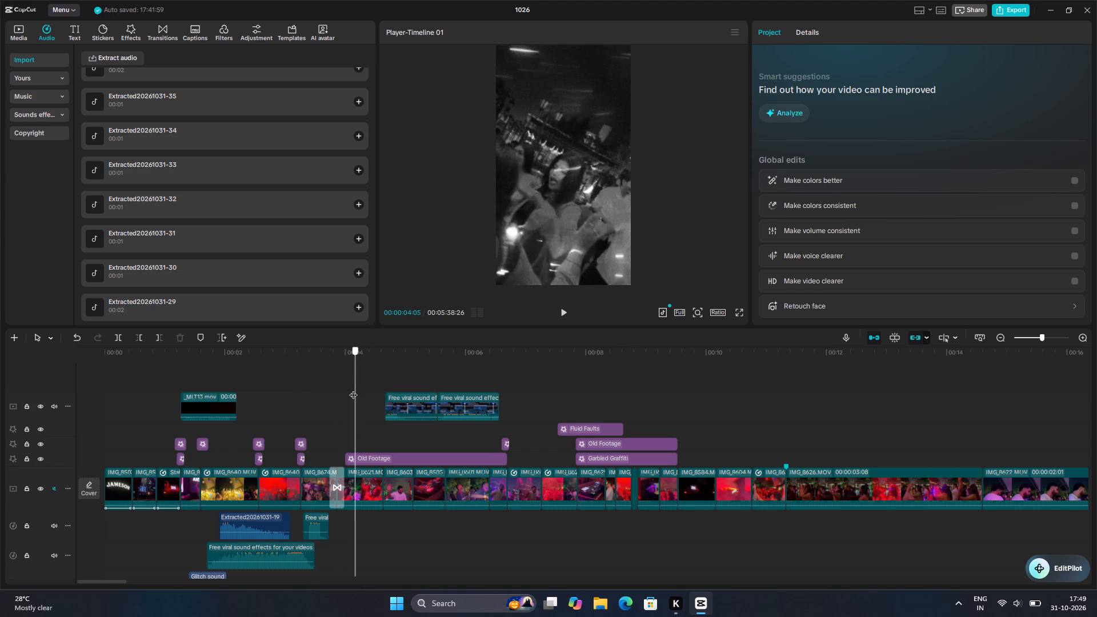
pyautogui.moveTo(353, 389); pyautogui.dragTo(344, 392)
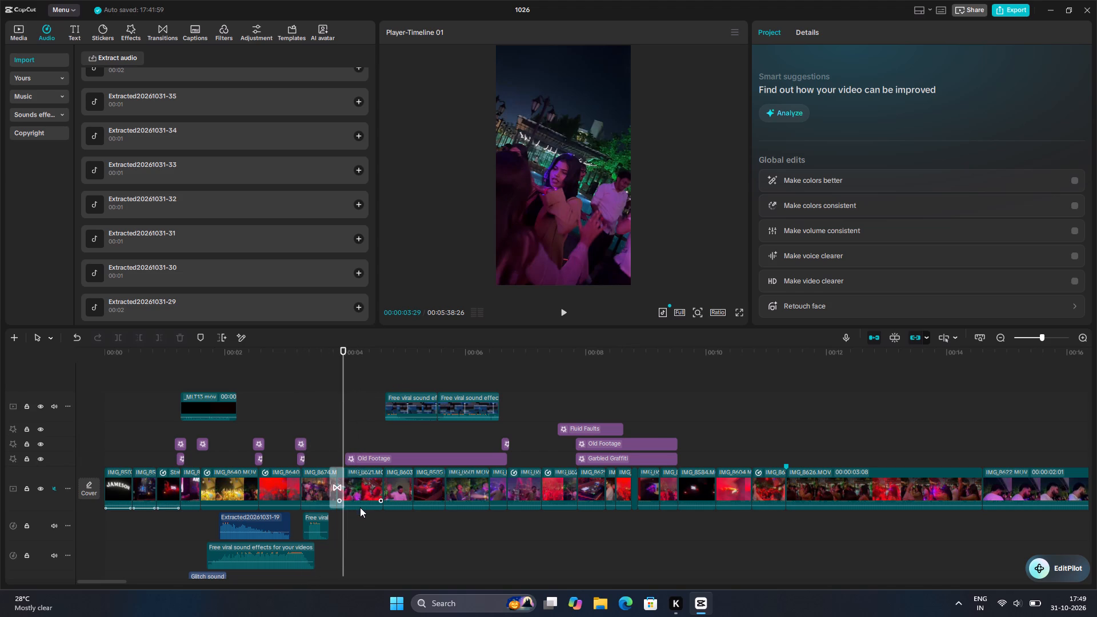
pyautogui.scroll(-4, 360, 507)
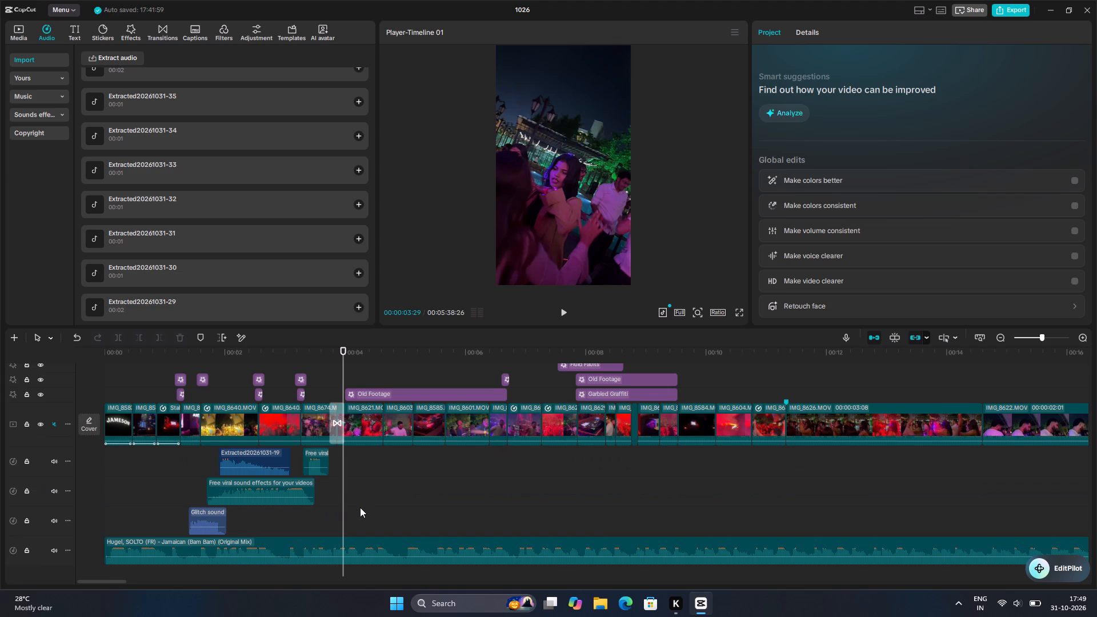
pyautogui.scroll(4, 203, 190)
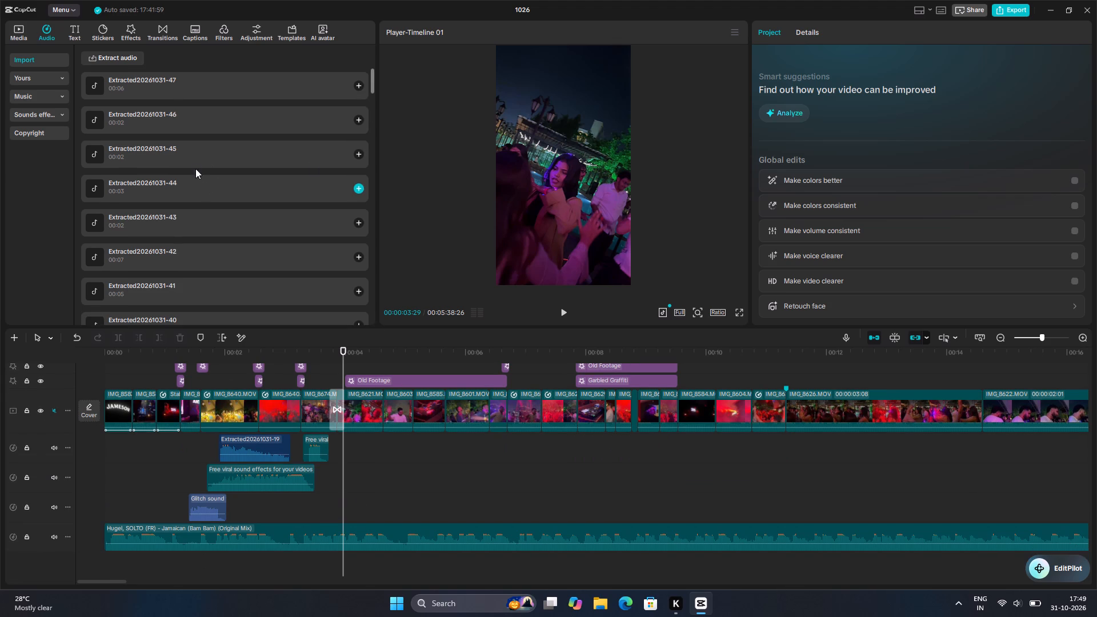
pyautogui.doubleClick(192, 161)
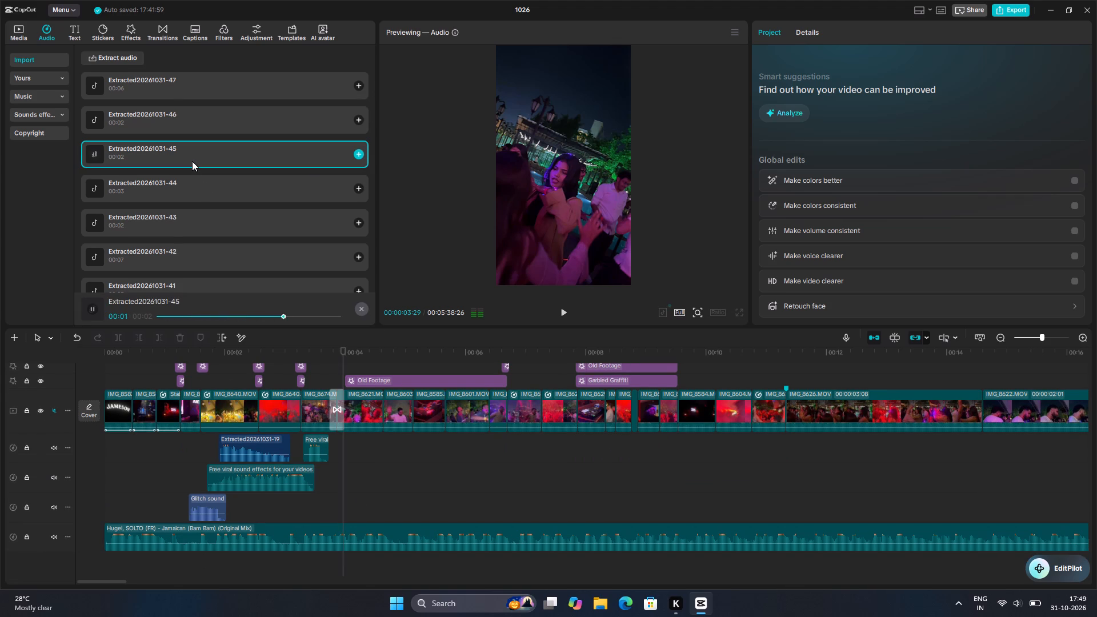
pyautogui.scroll(-7, 243, 258)
pyautogui.doubleClick(243, 258)
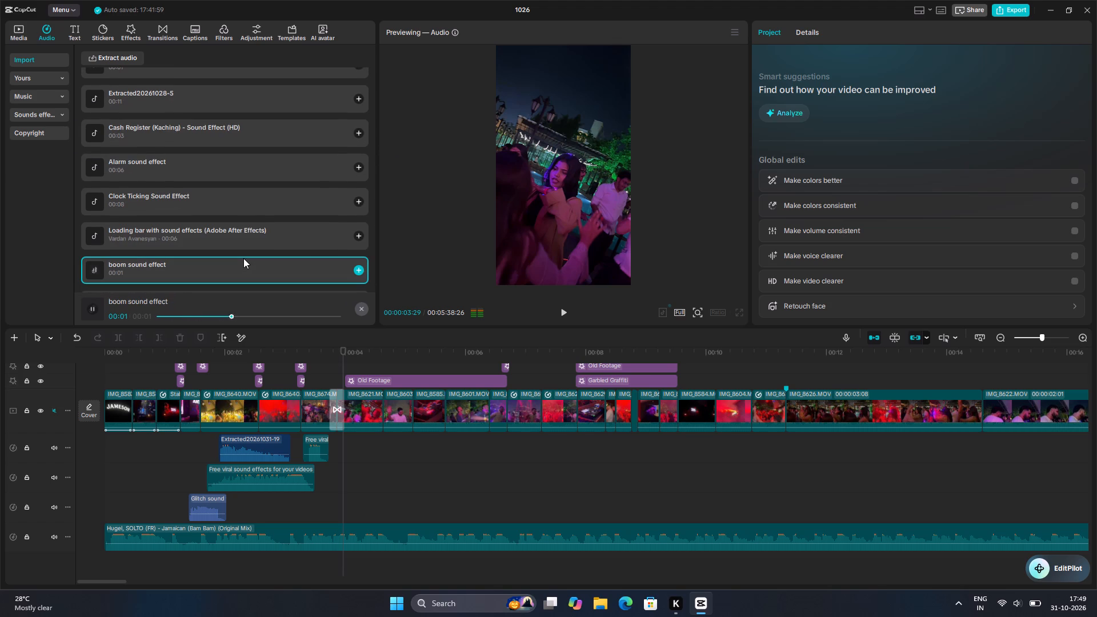
pyautogui.doubleClick(223, 234)
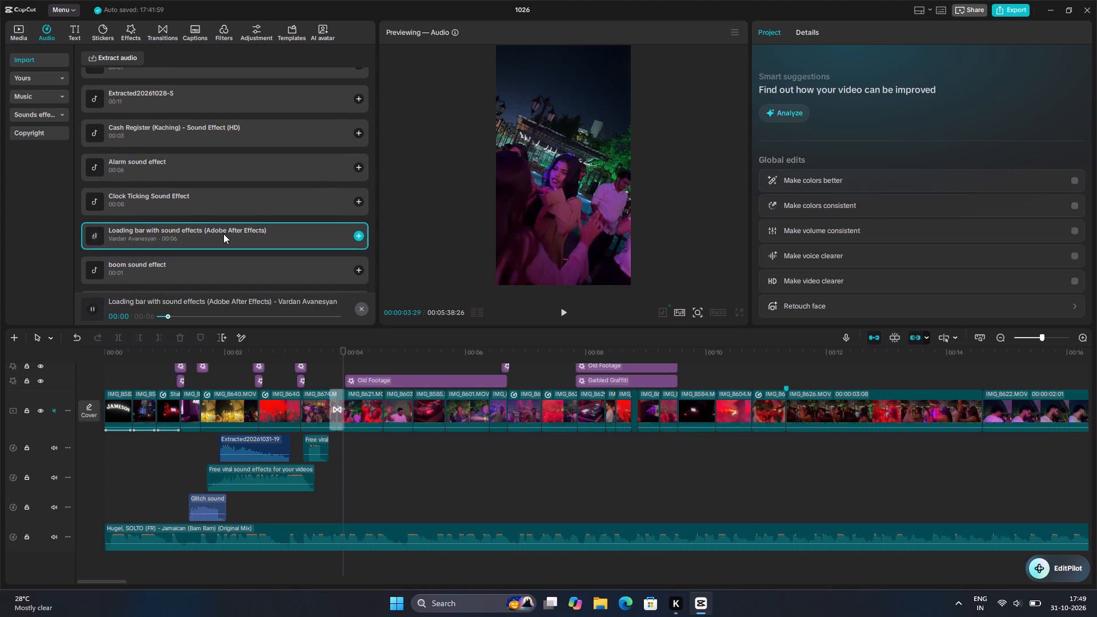
pyautogui.scroll(-3, 223, 234)
pyautogui.scroll(2, 223, 234)
pyautogui.doubleClick(223, 234)
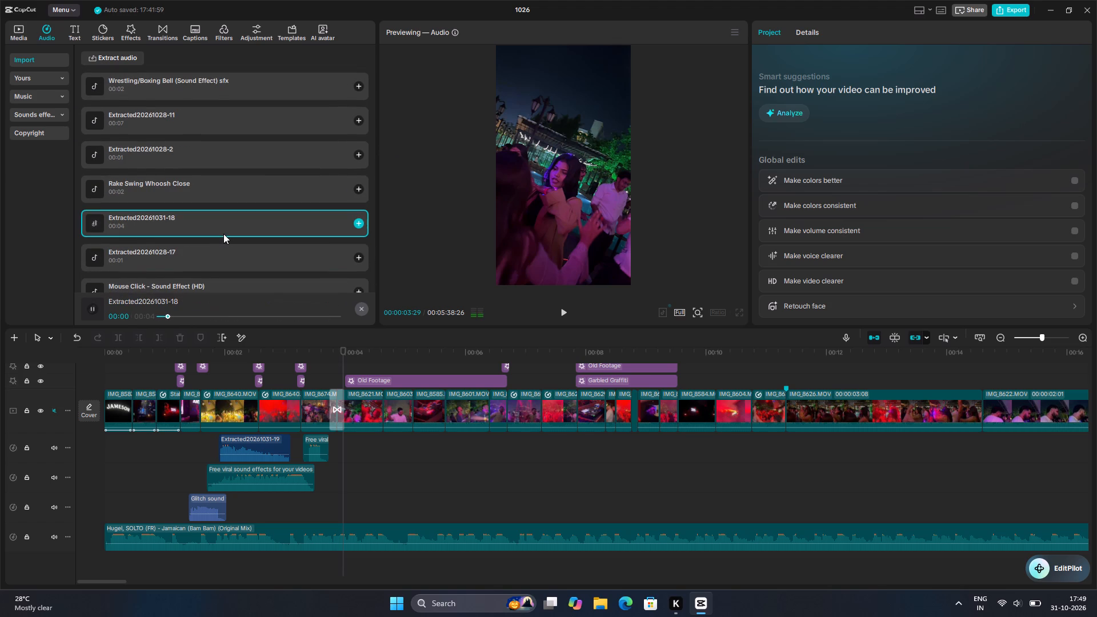
pyautogui.doubleClick(219, 175)
pyautogui.doubleClick(226, 198)
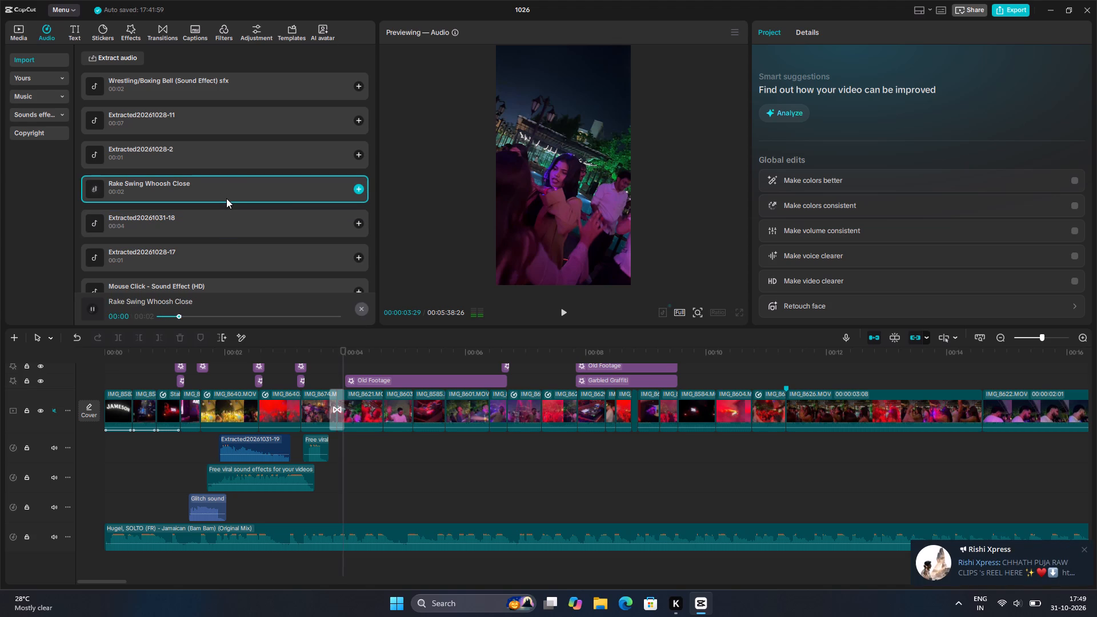
pyautogui.doubleClick(214, 151)
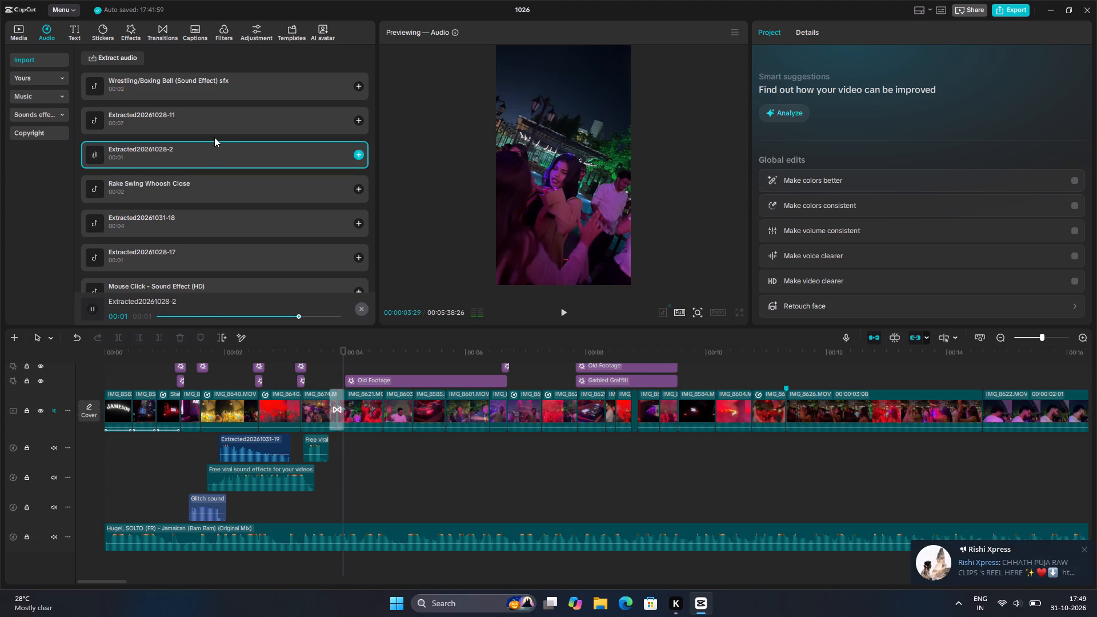
pyautogui.doubleClick(218, 120)
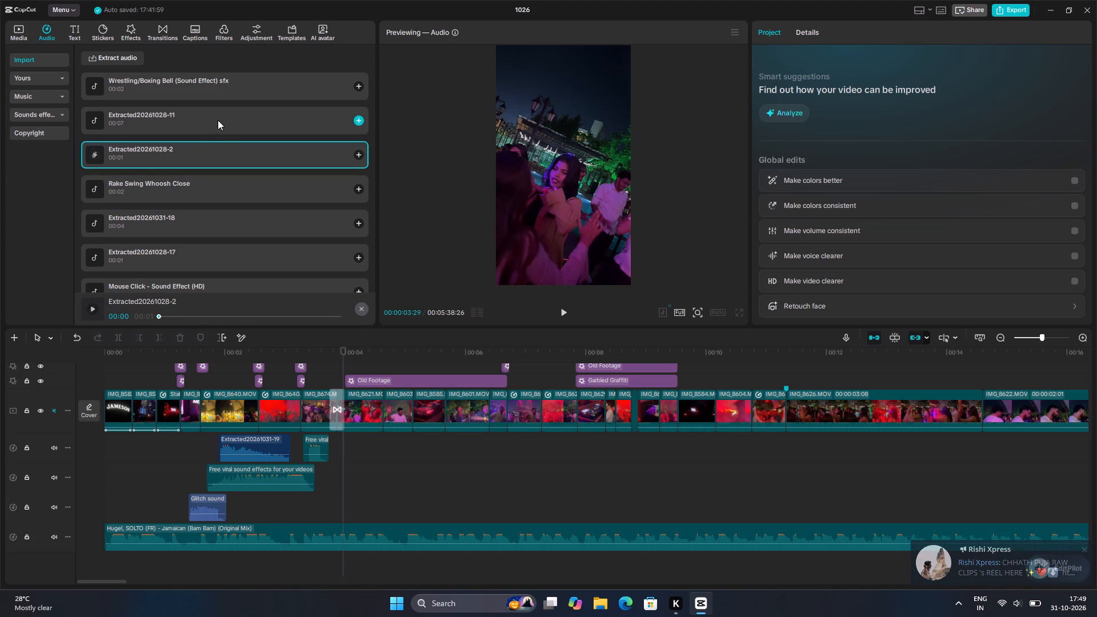
pyautogui.scroll(1, 218, 120)
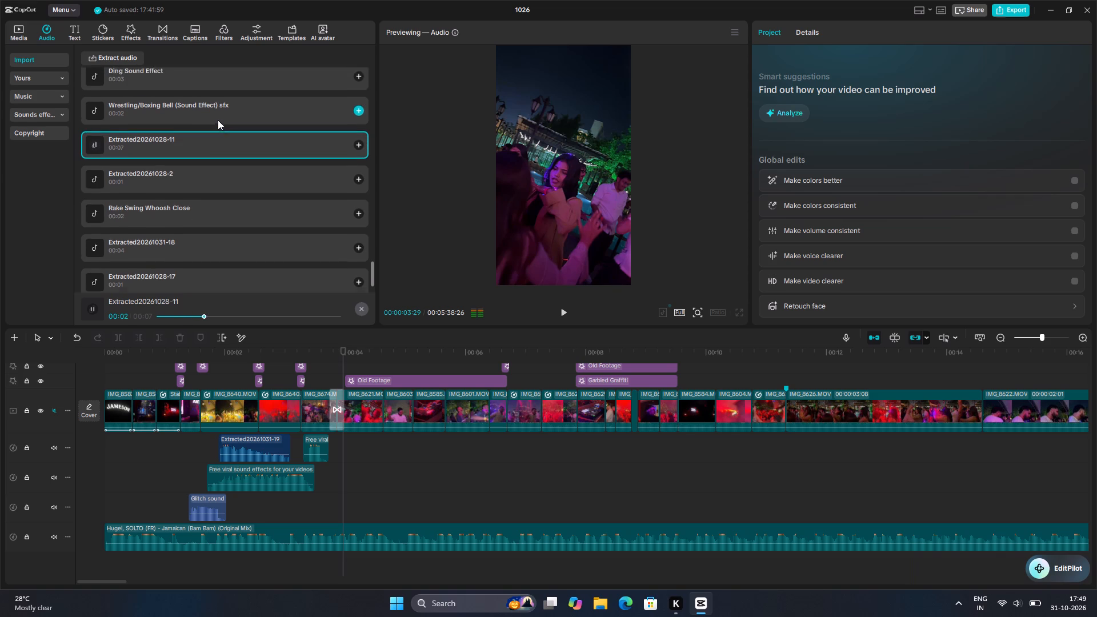
pyautogui.scroll(1, 218, 120)
pyautogui.doubleClick(218, 120)
pyautogui.scroll(1, 218, 120)
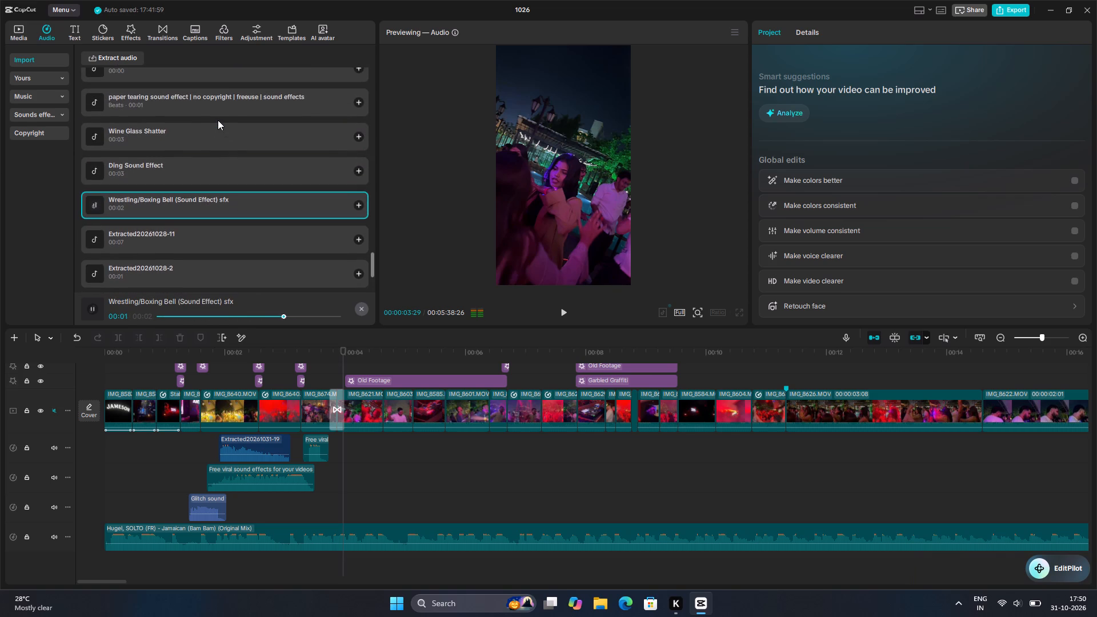
pyautogui.scroll(1, 217, 139)
pyautogui.doubleClick(211, 170)
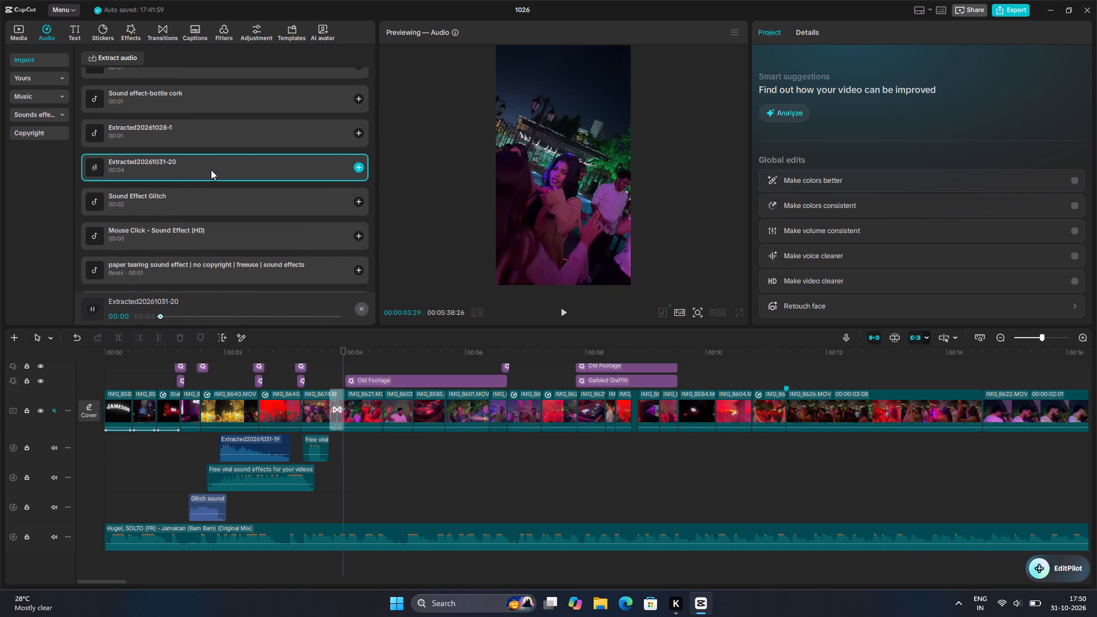
pyautogui.doubleClick(208, 201)
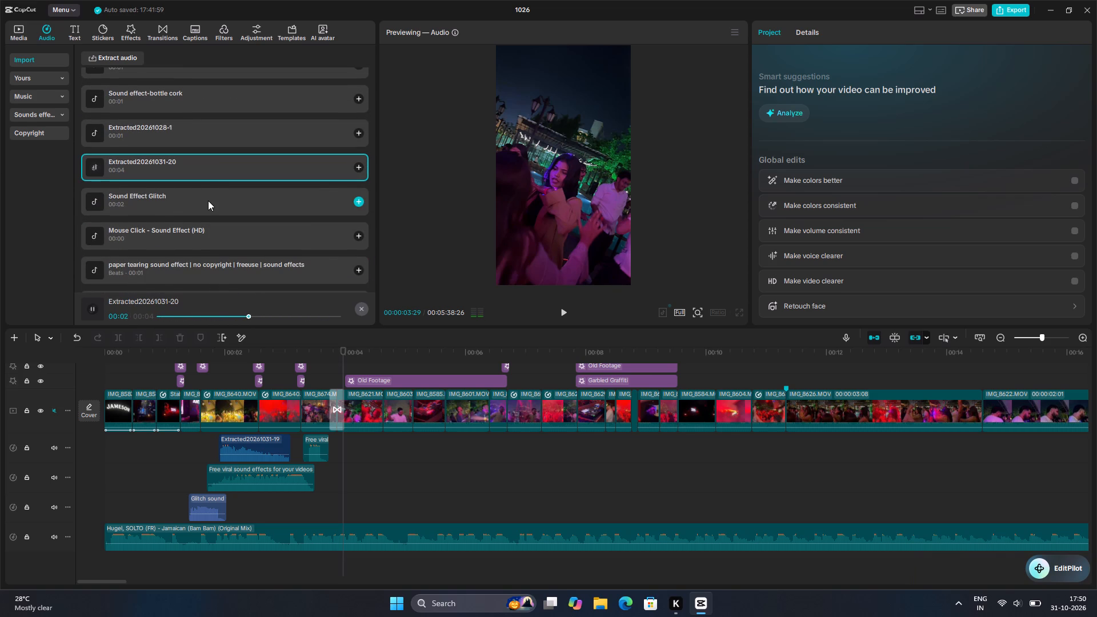
pyautogui.scroll(1, 216, 153)
pyautogui.doubleClick(216, 153)
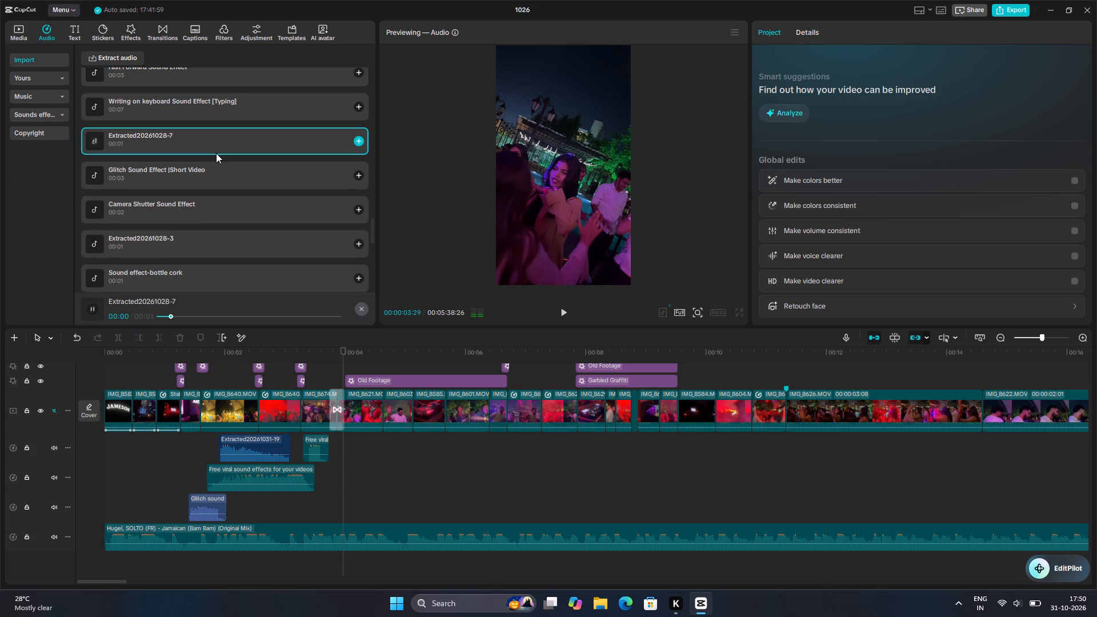
pyautogui.doubleClick(216, 169)
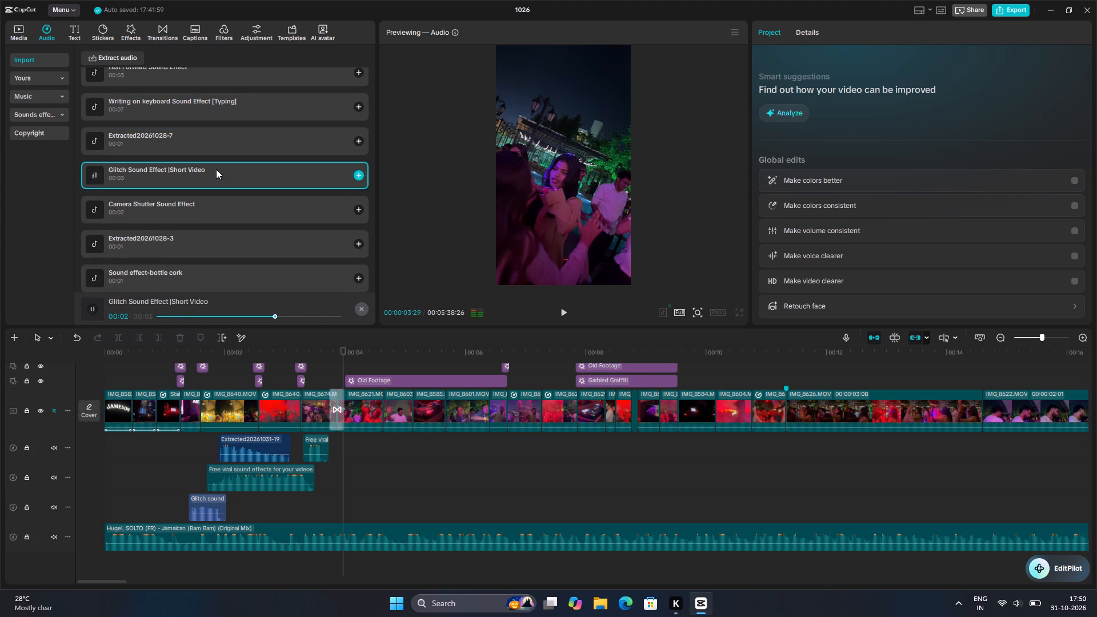
# Audition the effects from Writing on keyboard Sound Effect up to Pop sound effect, including Fast Forward, Sudden suspense and Clock Ticking.
pyautogui.doubleClick(211, 109)
pyautogui.scroll(1, 211, 109)
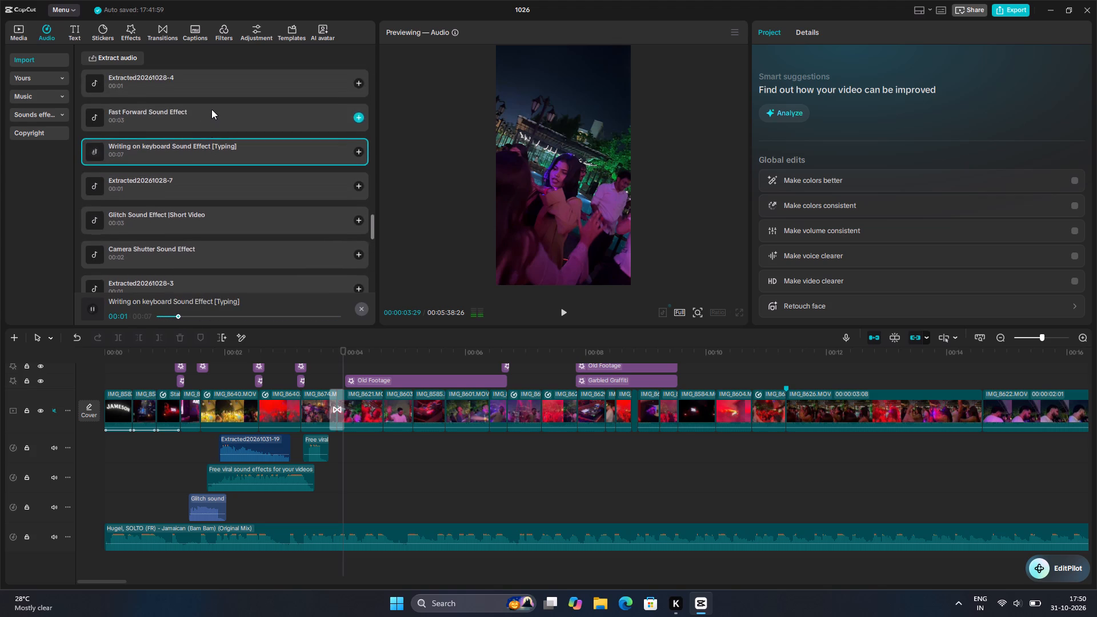
pyautogui.scroll(1, 211, 109)
pyautogui.doubleClick(209, 127)
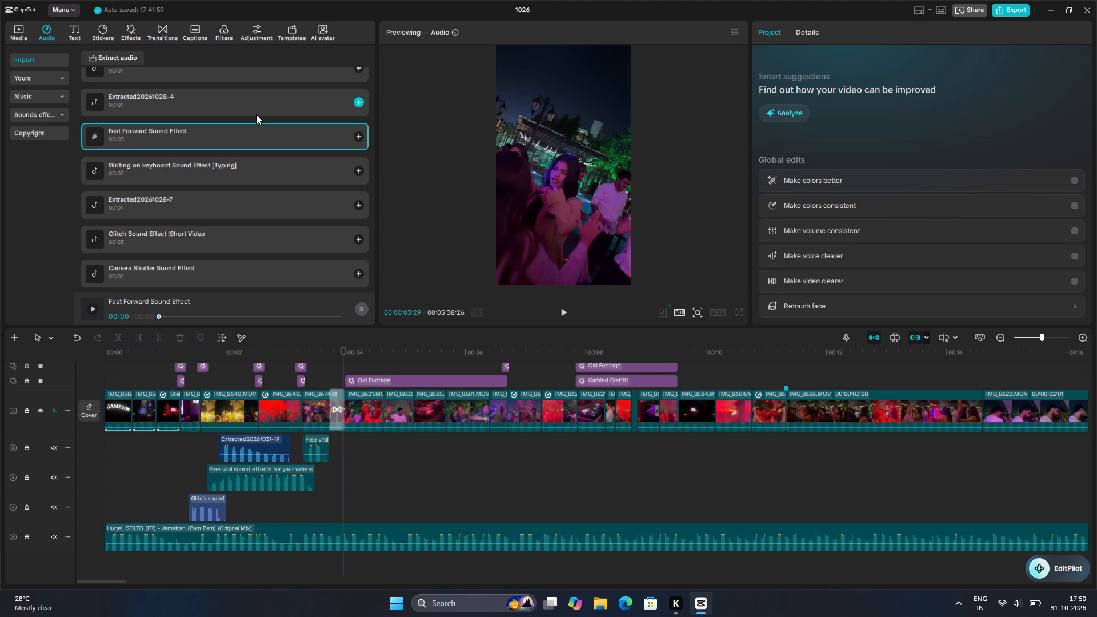
pyautogui.doubleClick(244, 97)
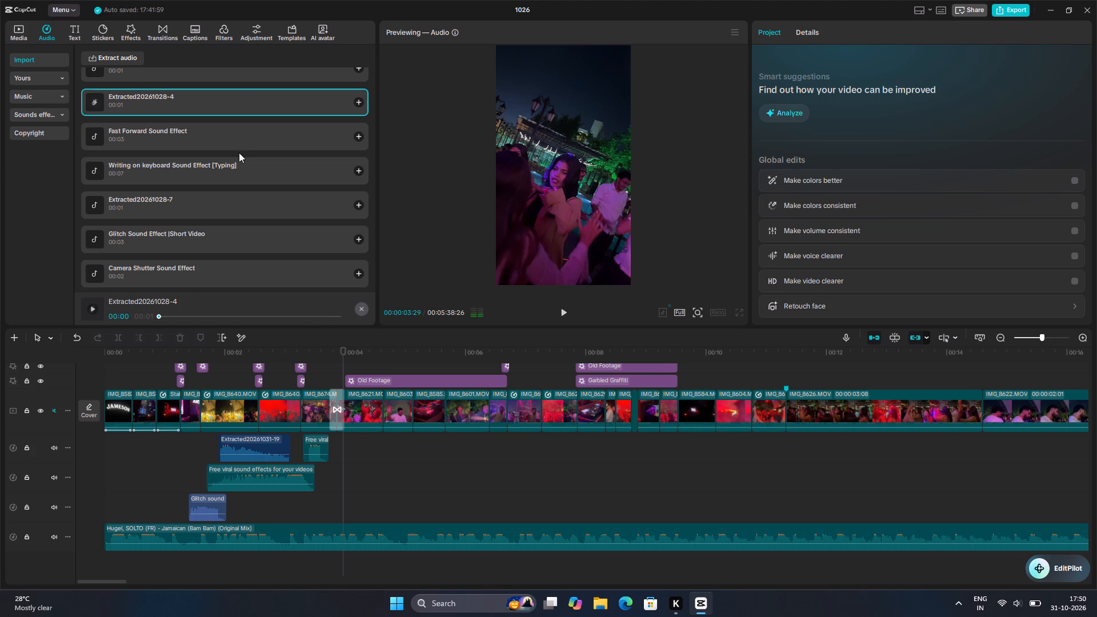
pyautogui.scroll(1, 239, 153)
pyautogui.doubleClick(240, 147)
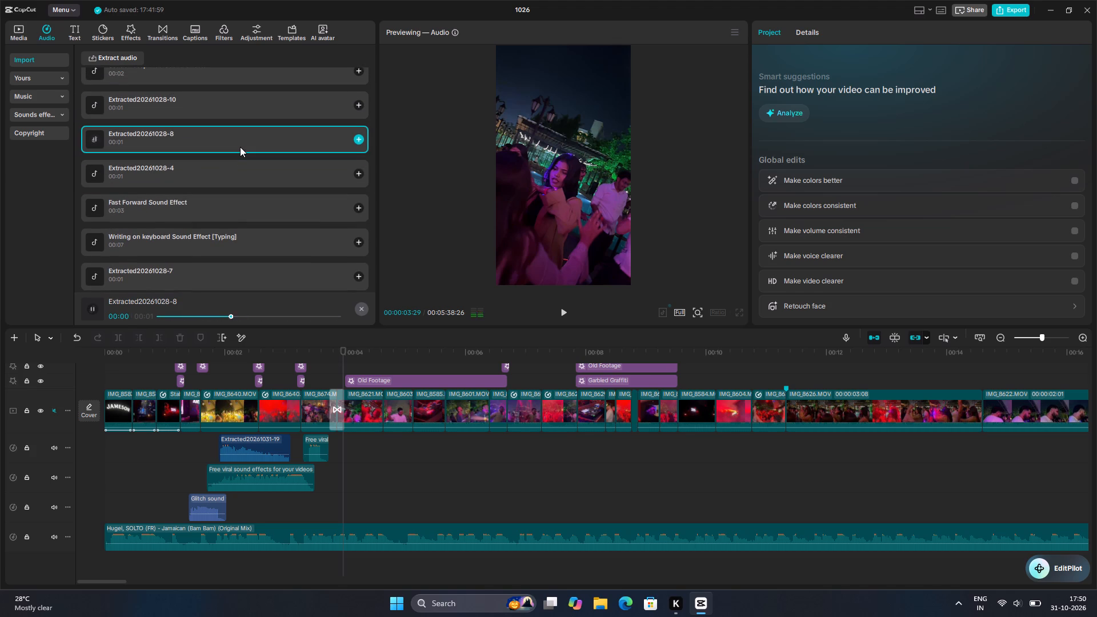
pyautogui.doubleClick(247, 107)
pyautogui.scroll(1, 247, 107)
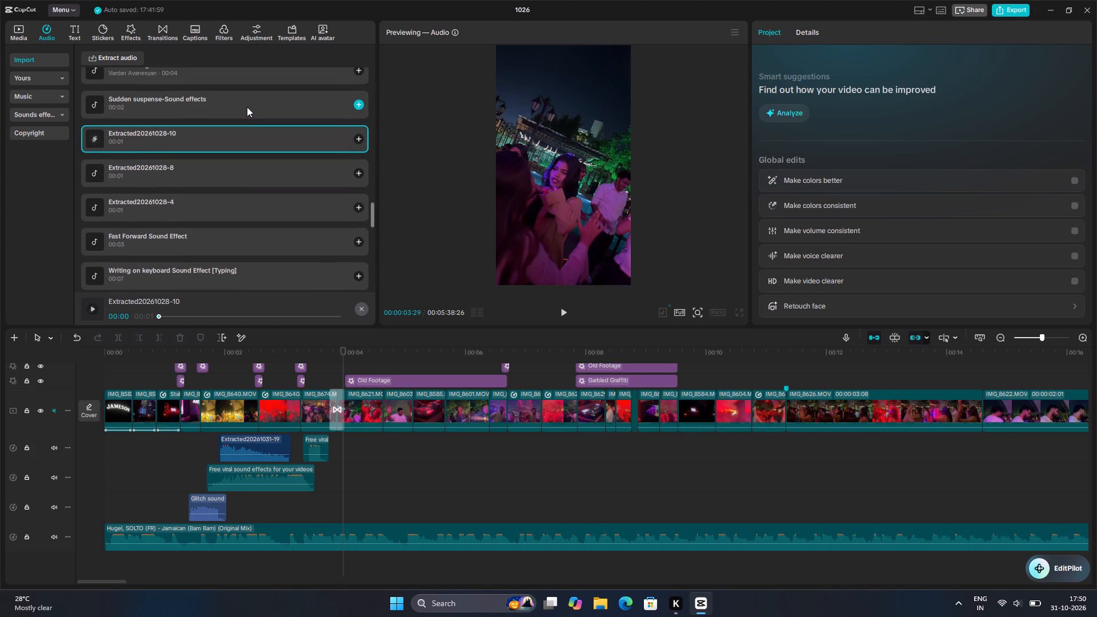
pyautogui.doubleClick(247, 107)
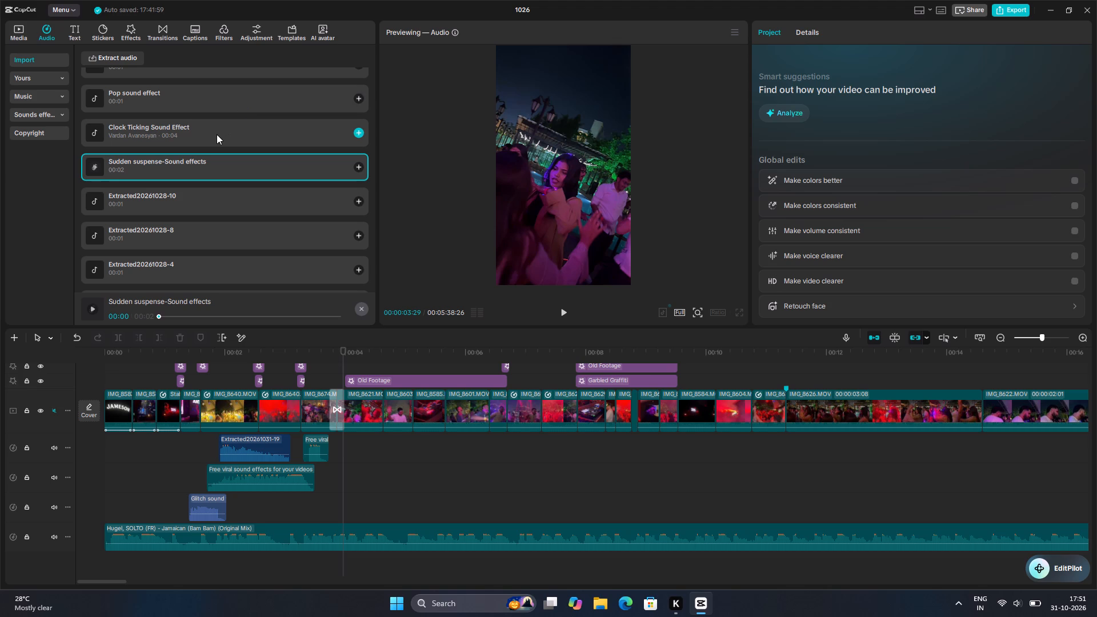
pyautogui.doubleClick(217, 134)
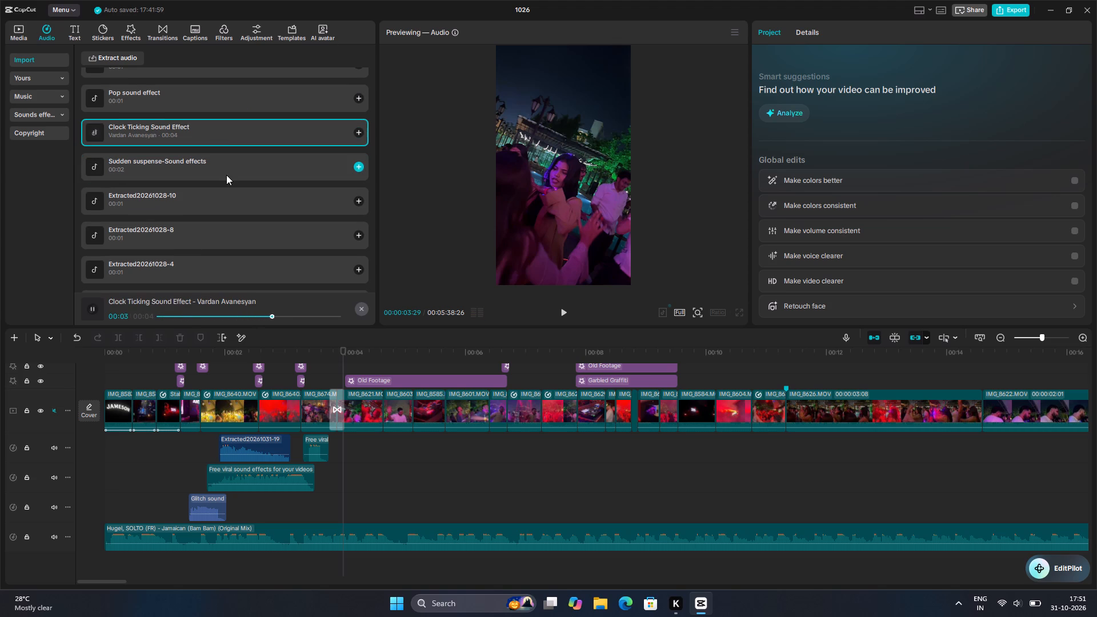
pyautogui.doubleClick(198, 92)
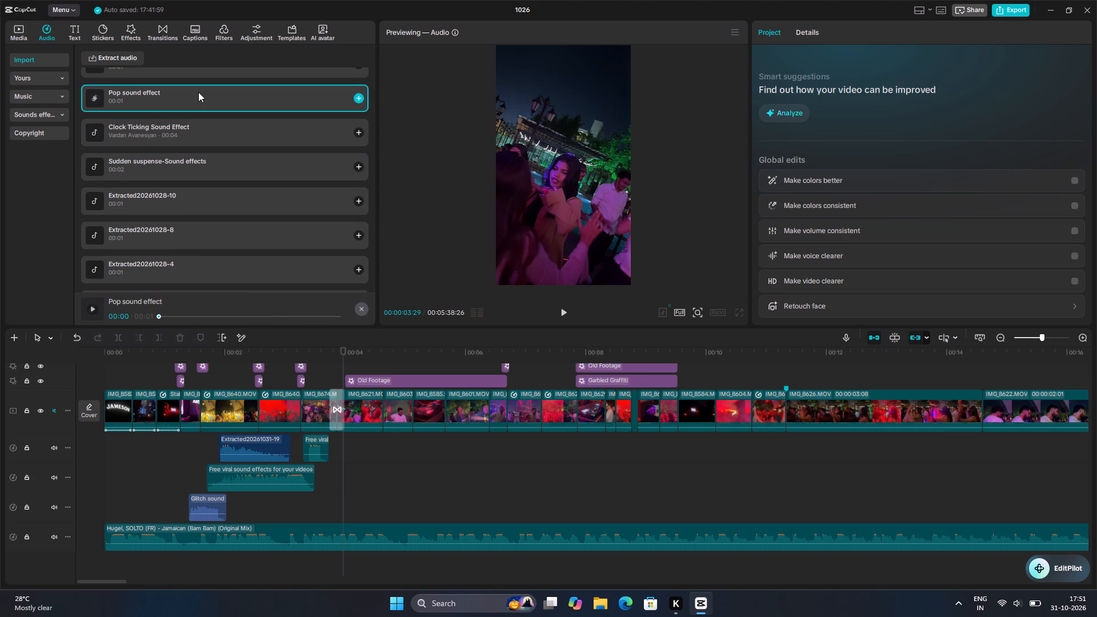
pyautogui.scroll(1, 198, 92)
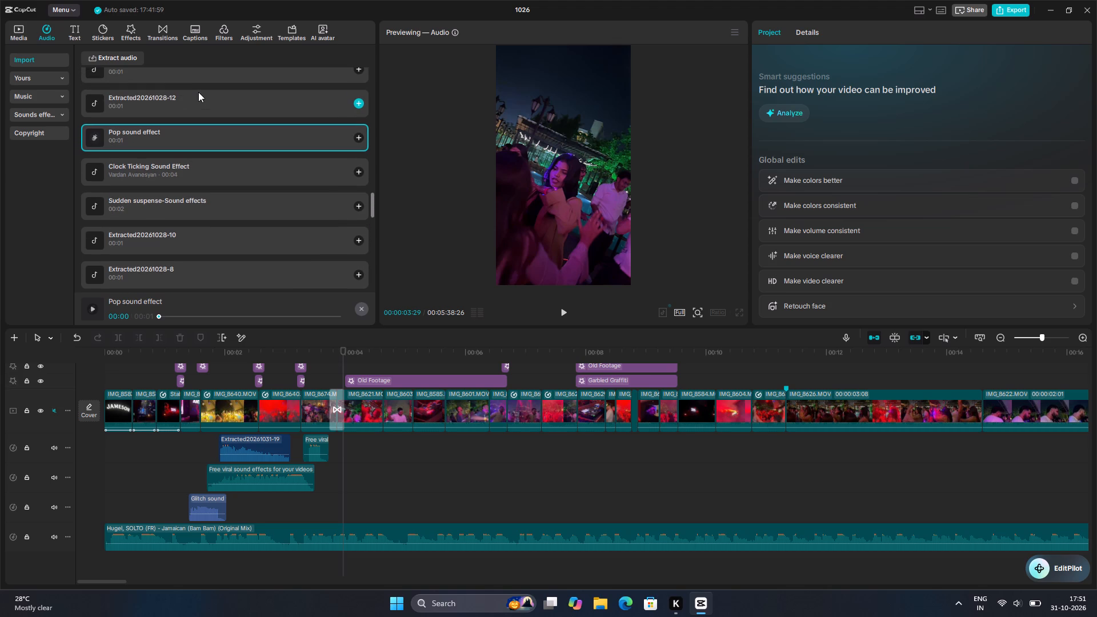
pyautogui.scroll(1, 198, 92)
pyautogui.doubleClick(198, 96)
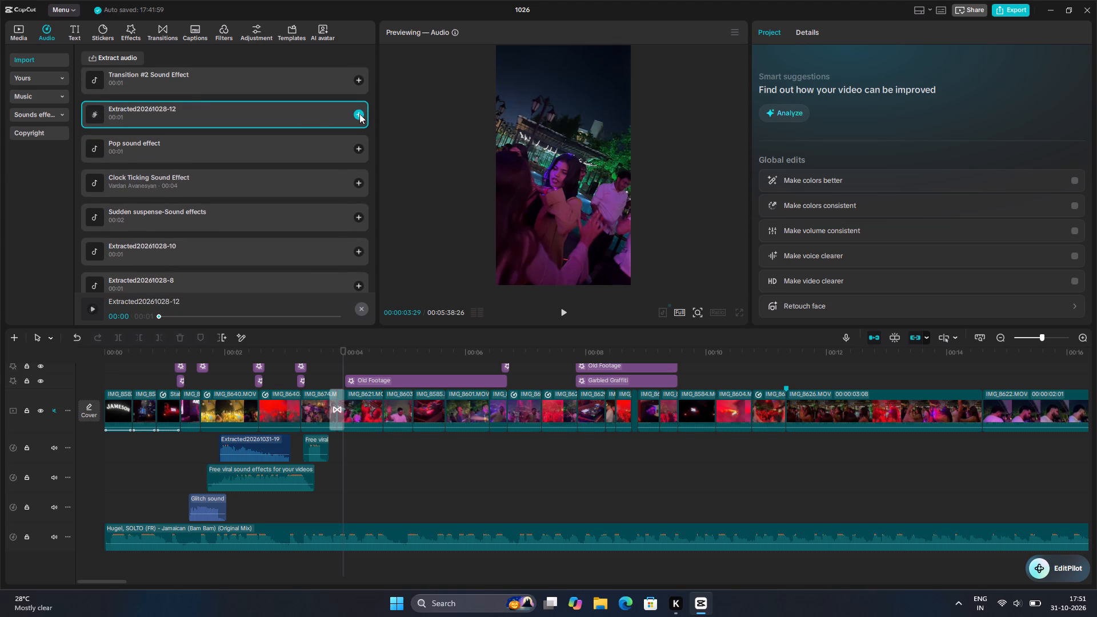
pyautogui.click(359, 114)
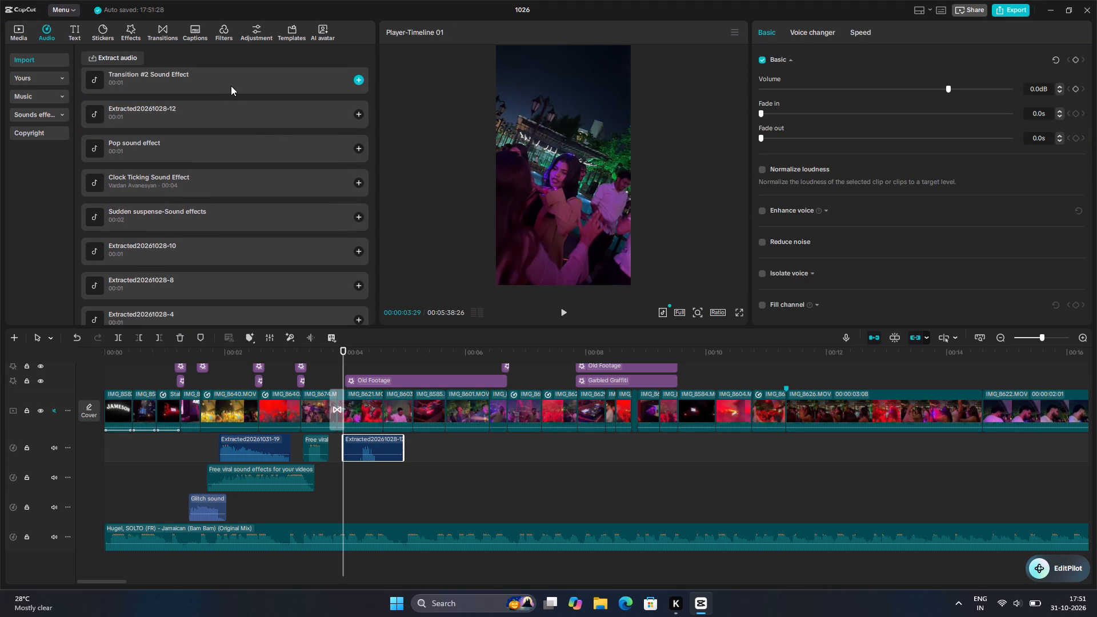
pyautogui.click(232, 86)
pyautogui.doubleClick(232, 86)
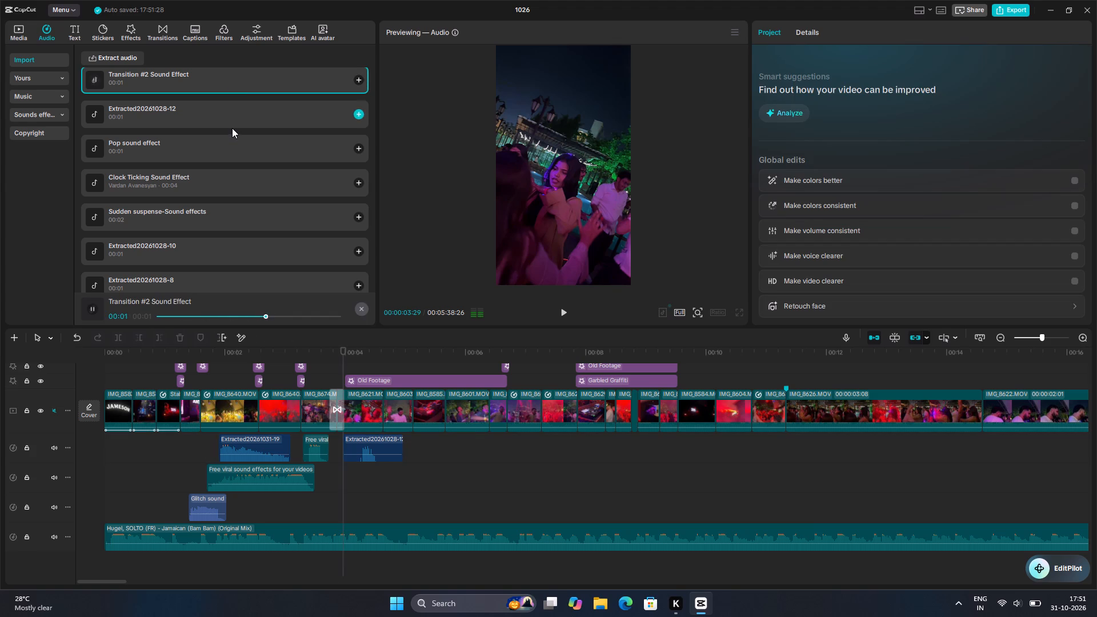
pyautogui.scroll(1, 232, 129)
pyautogui.doubleClick(232, 129)
pyautogui.scroll(1, 232, 129)
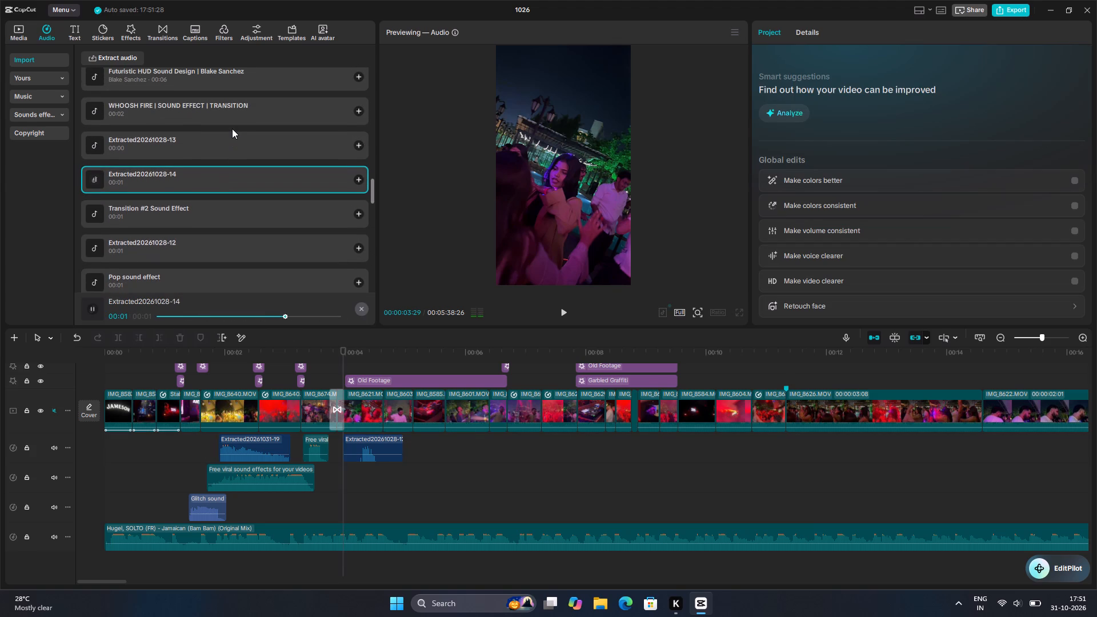
pyautogui.scroll(1, 232, 129)
pyautogui.doubleClick(242, 107)
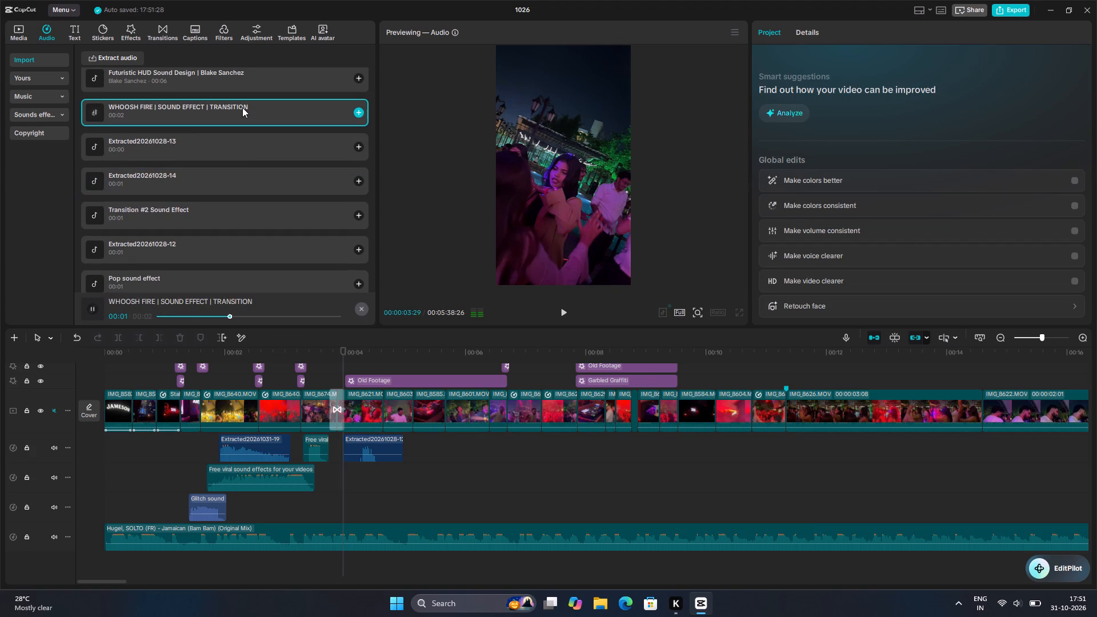
pyautogui.doubleClick(242, 107)
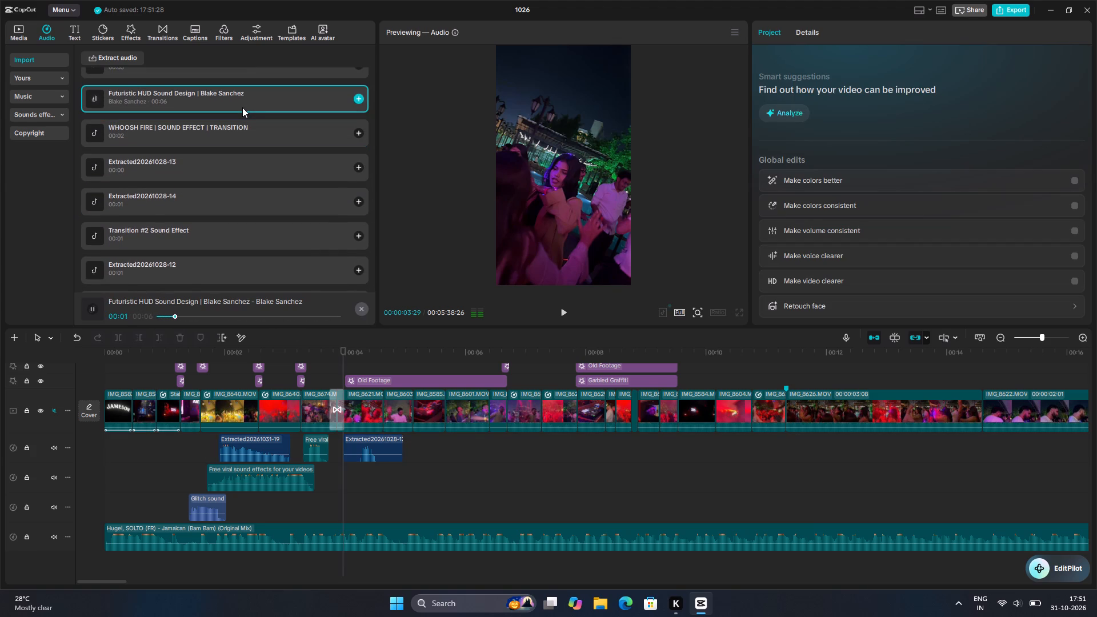
pyautogui.scroll(2, 242, 107)
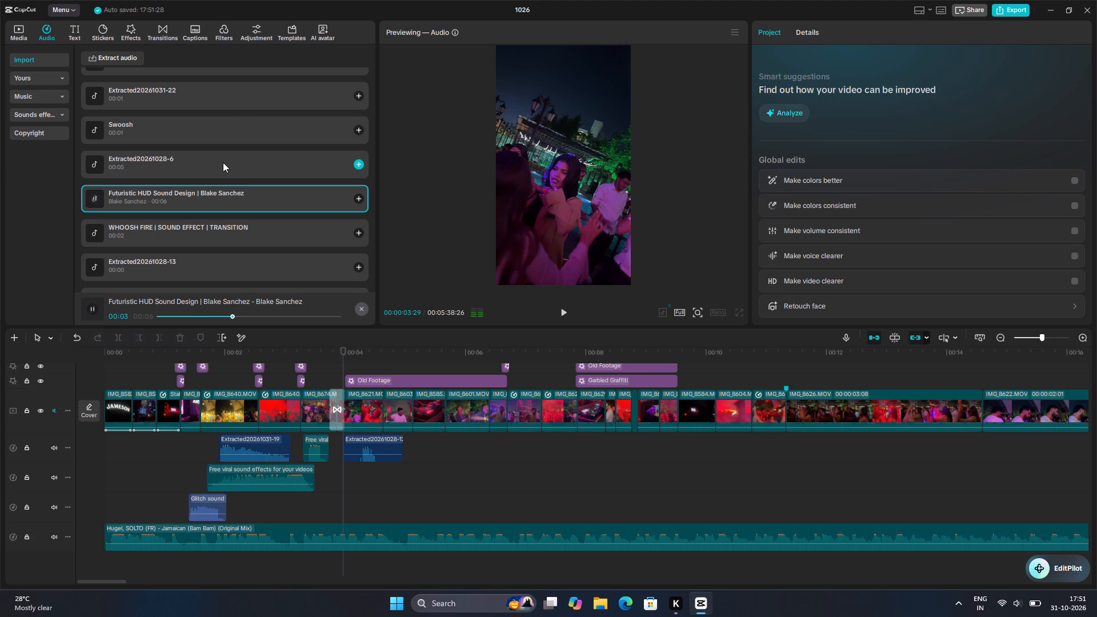
pyautogui.doubleClick(223, 162)
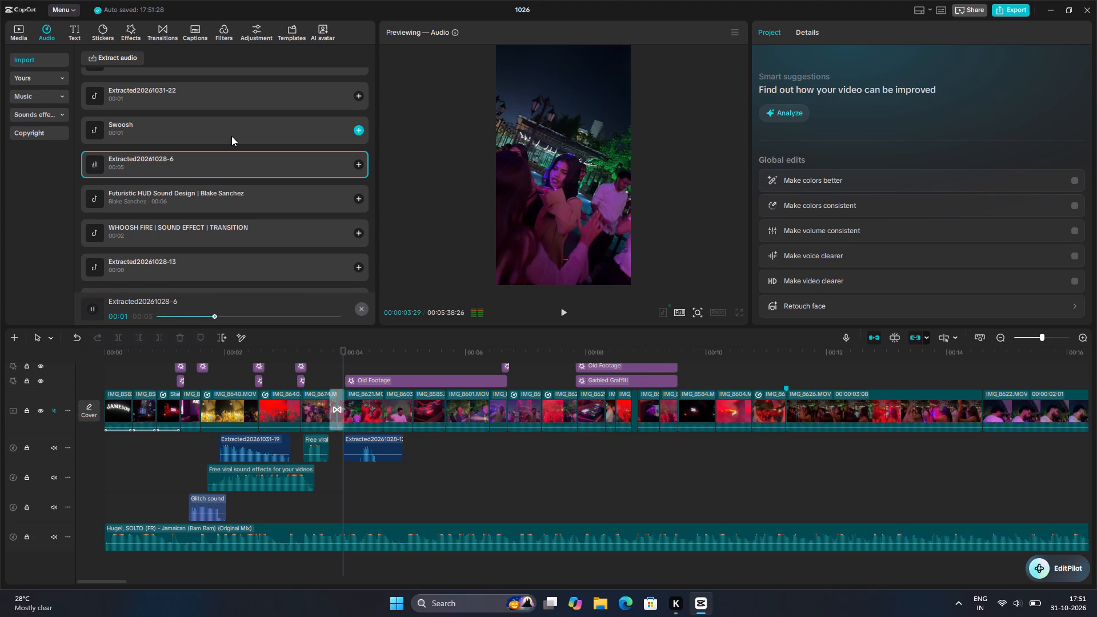
pyautogui.doubleClick(231, 135)
pyautogui.scroll(1, 231, 135)
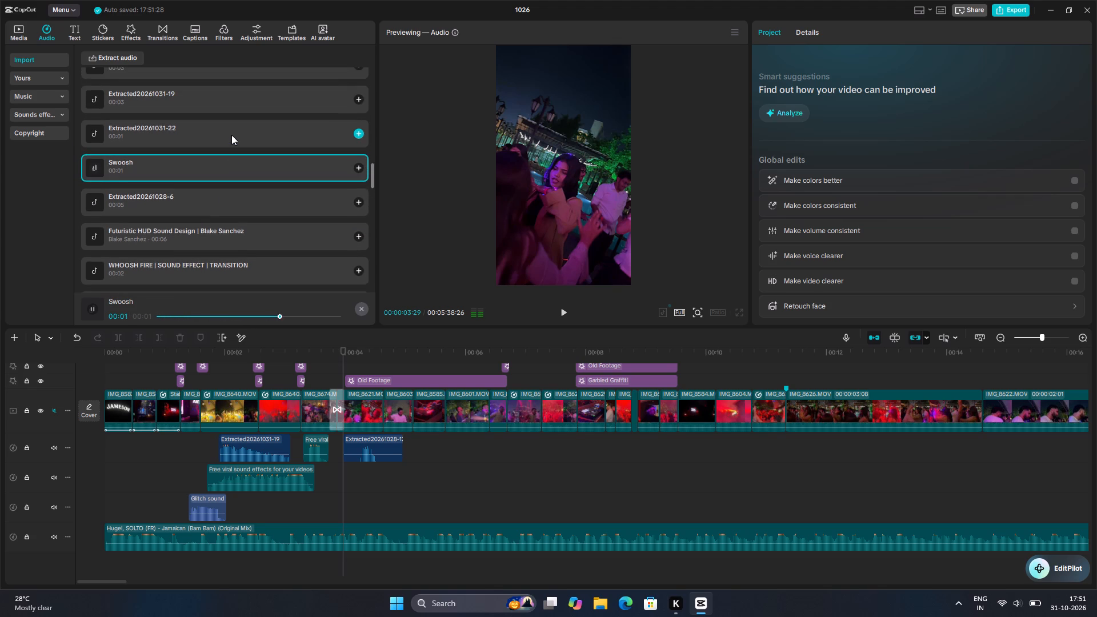
pyautogui.doubleClick(231, 135)
pyautogui.doubleClick(253, 105)
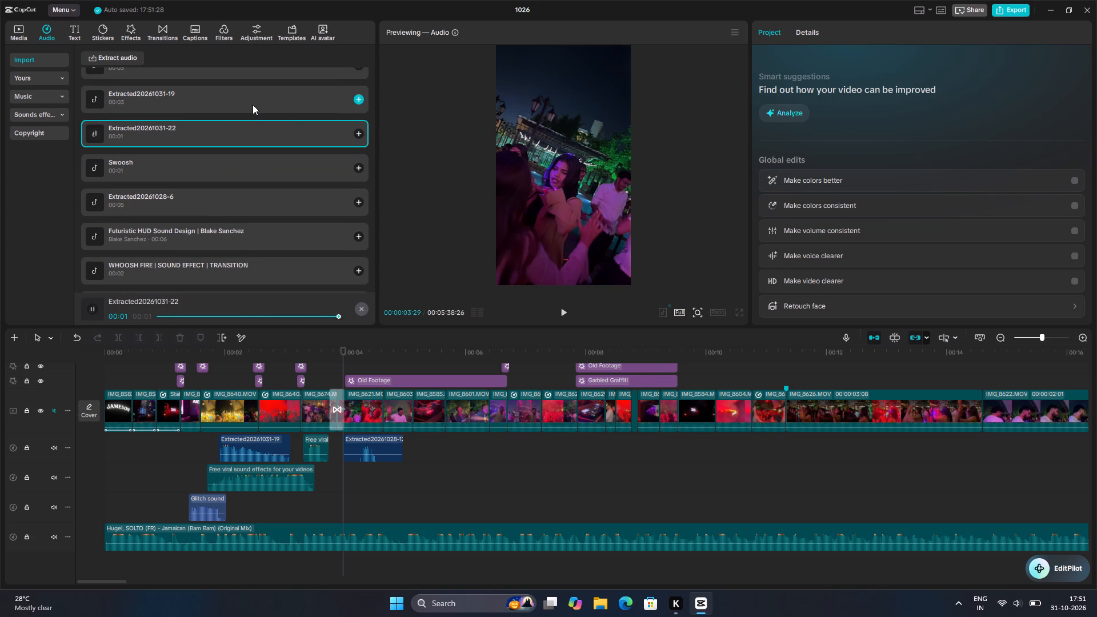
pyautogui.scroll(1, 253, 105)
pyautogui.doubleClick(226, 186)
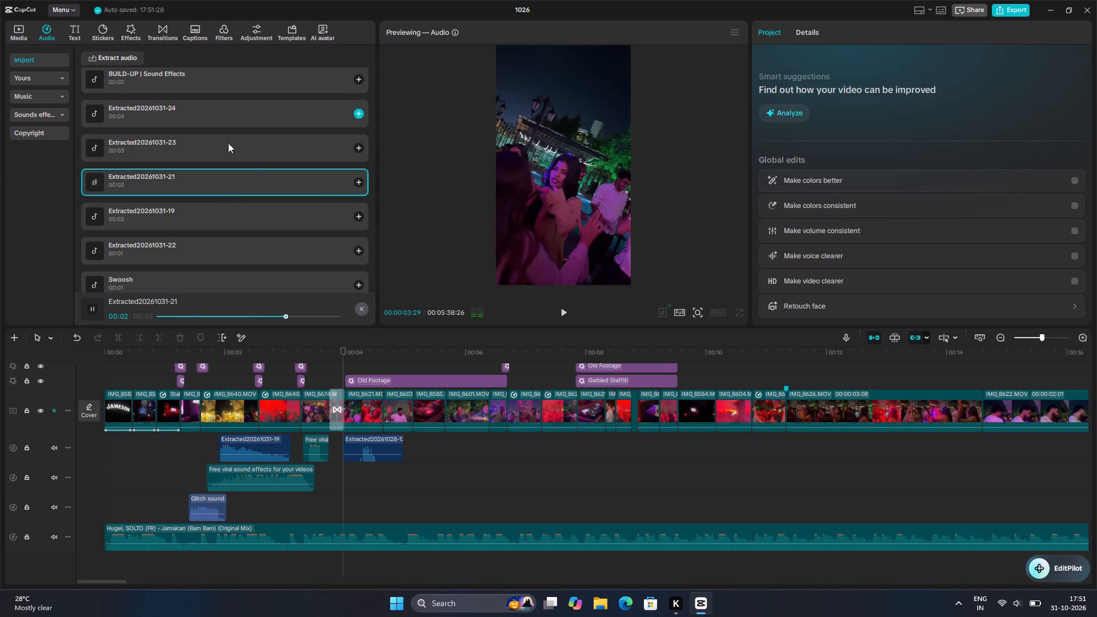
pyautogui.click(359, 181)
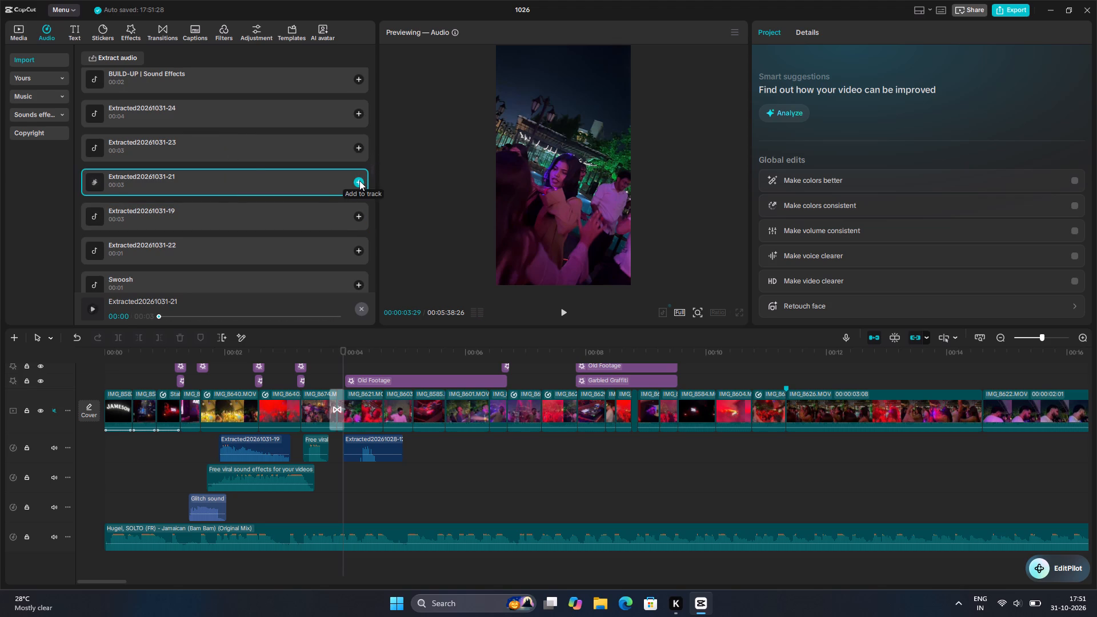
pyautogui.moveTo(380, 488); pyautogui.dragTo(310, 510)
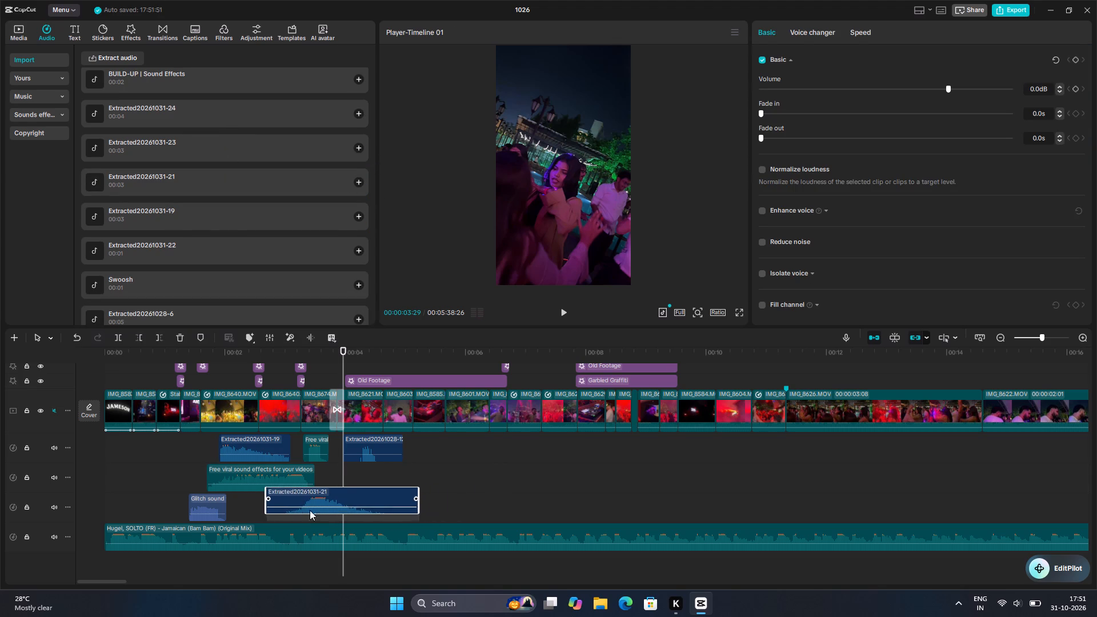
pyautogui.moveTo(310, 510); pyautogui.dragTo(433, 490)
# Park the playhead at 00:00:00:13 before the first cut and extract audio from 1. Whoosh Swoosh in the Editing assets WHOOSH folder.
pyautogui.keyDown('ctrl'); pyautogui.scroll(-5, 434, 481); pyautogui.keyUp('ctrl')
pyautogui.keyDown('ctrl'); pyautogui.scroll(14, 434, 481); pyautogui.keyUp('ctrl')
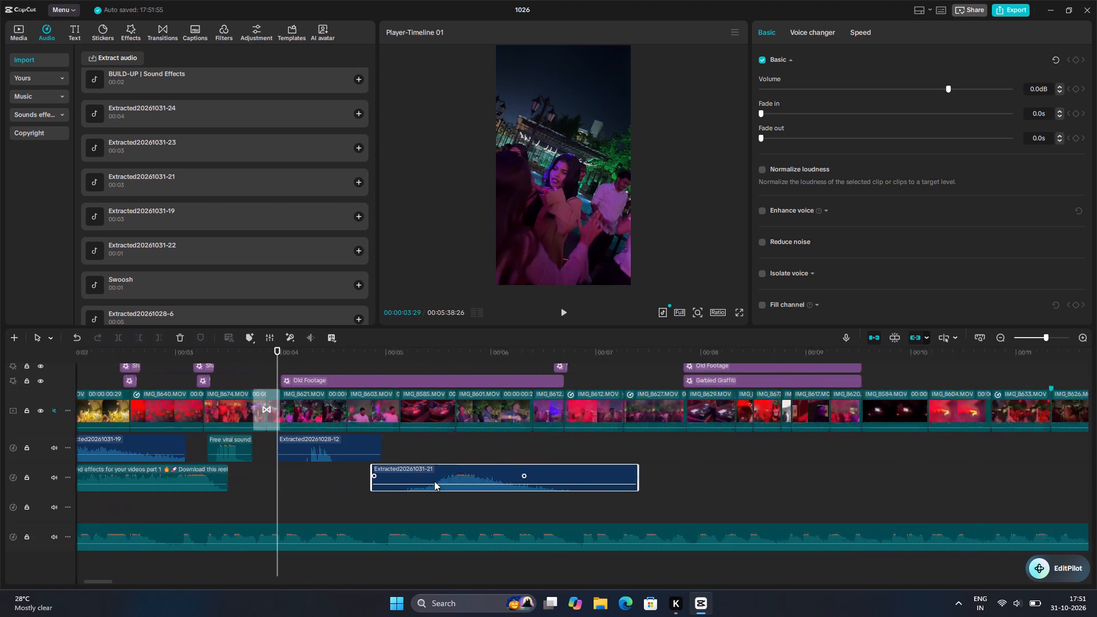
pyautogui.keyDown('ctrl'); pyautogui.scroll(13, 434, 481); pyautogui.keyUp('ctrl')
pyautogui.moveTo(278, 471); pyautogui.dragTo(282, 476)
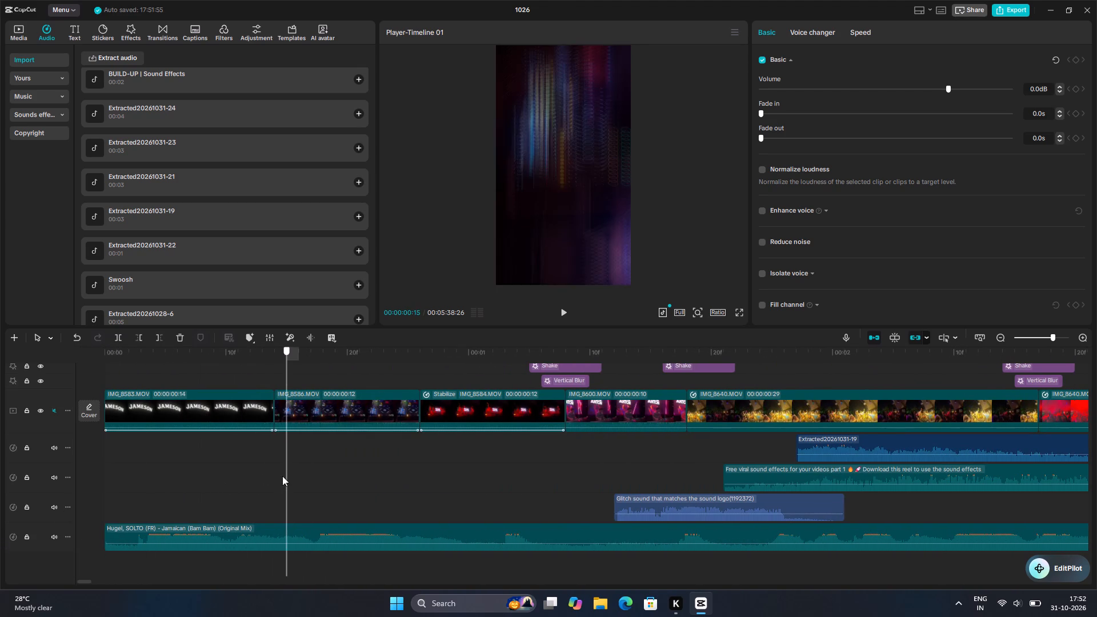
pyautogui.moveTo(282, 476); pyautogui.dragTo(264, 479)
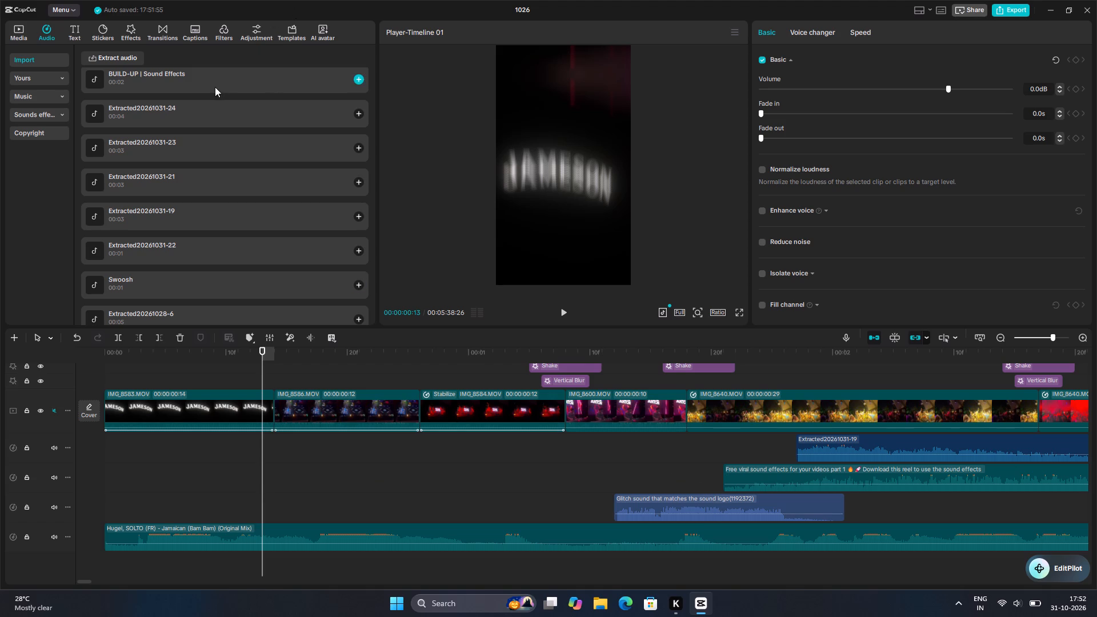
pyautogui.scroll(7, 207, 126)
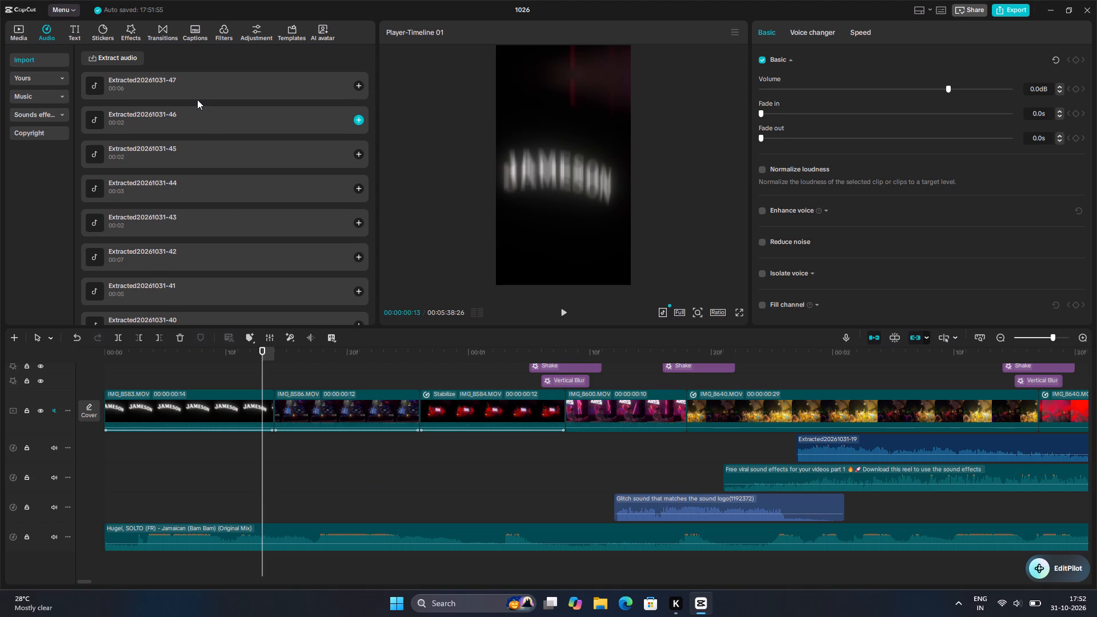
pyautogui.doubleClick(197, 100)
pyautogui.click(124, 54)
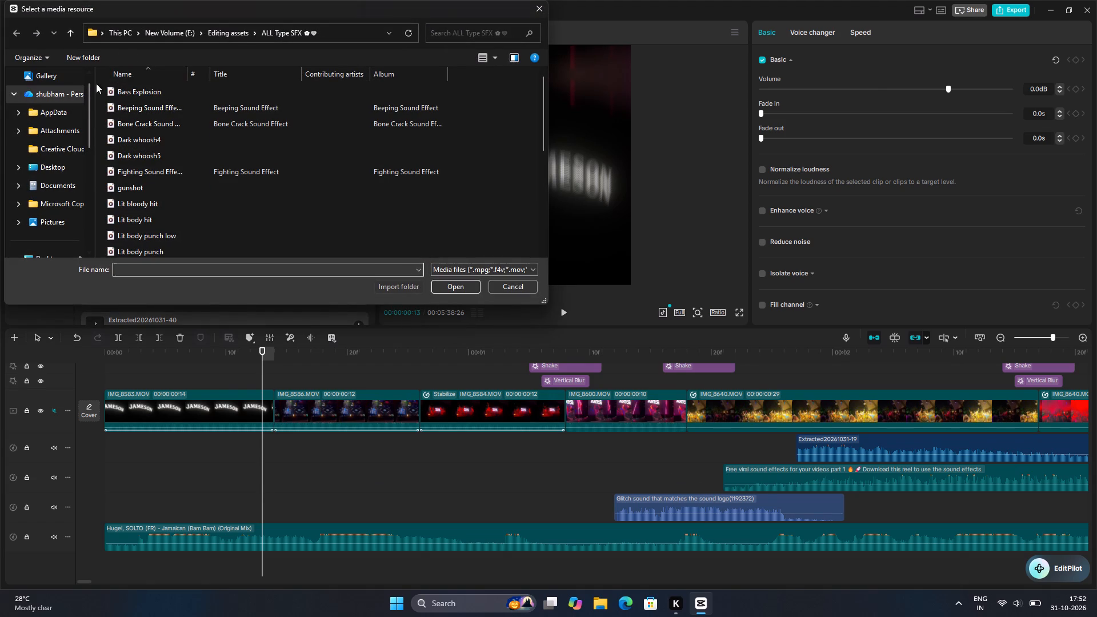
pyautogui.scroll(-3, 80, 203)
pyautogui.click(73, 170)
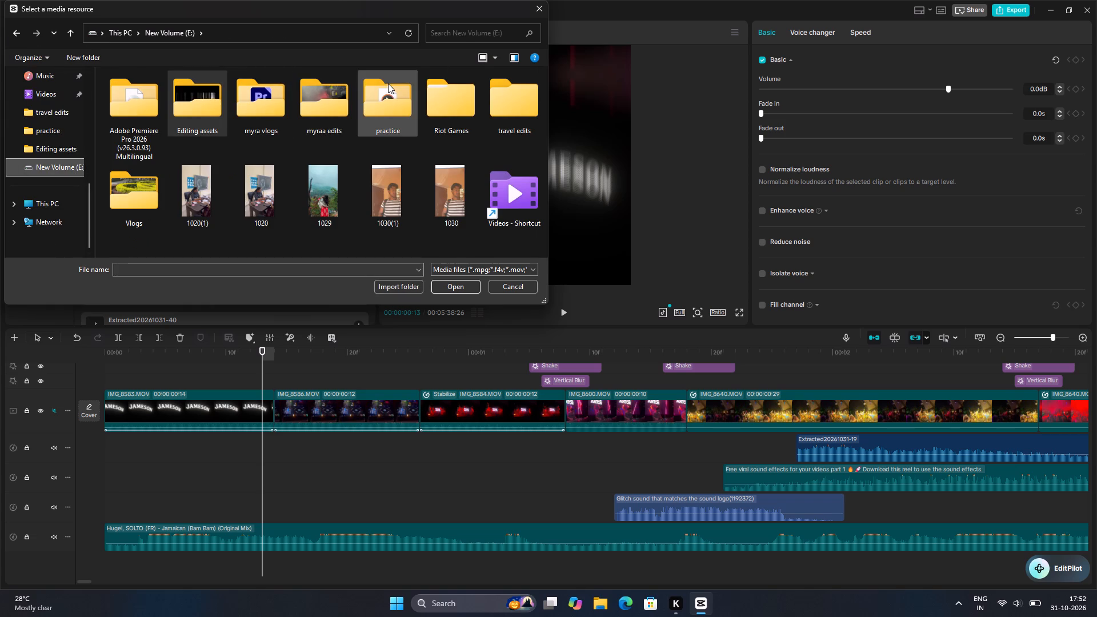
pyautogui.doubleClick(189, 106)
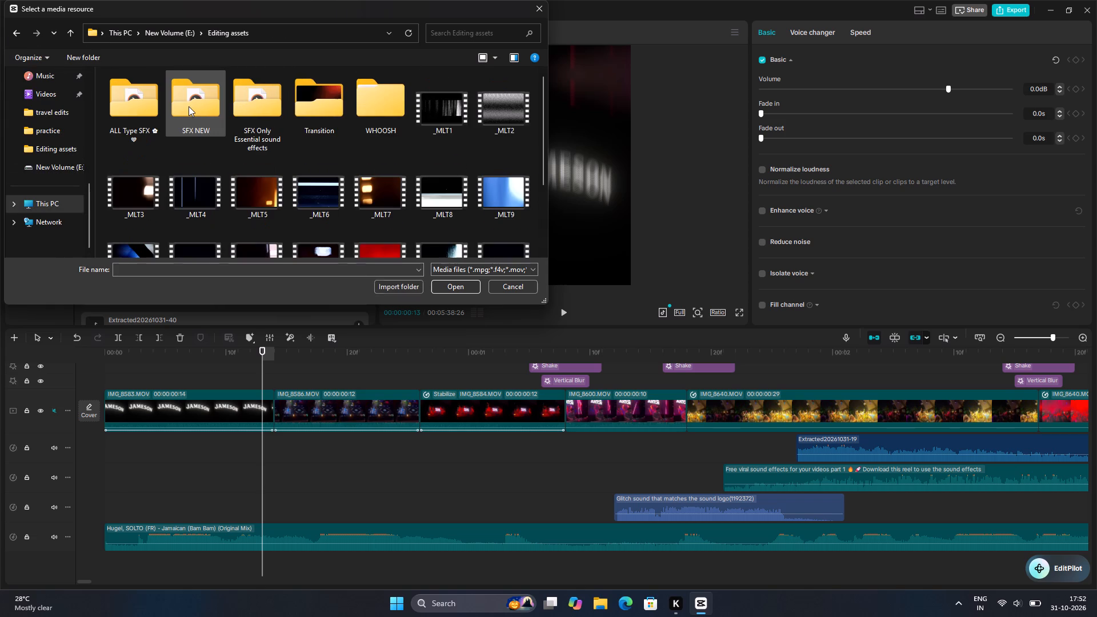
pyautogui.doubleClick(366, 101)
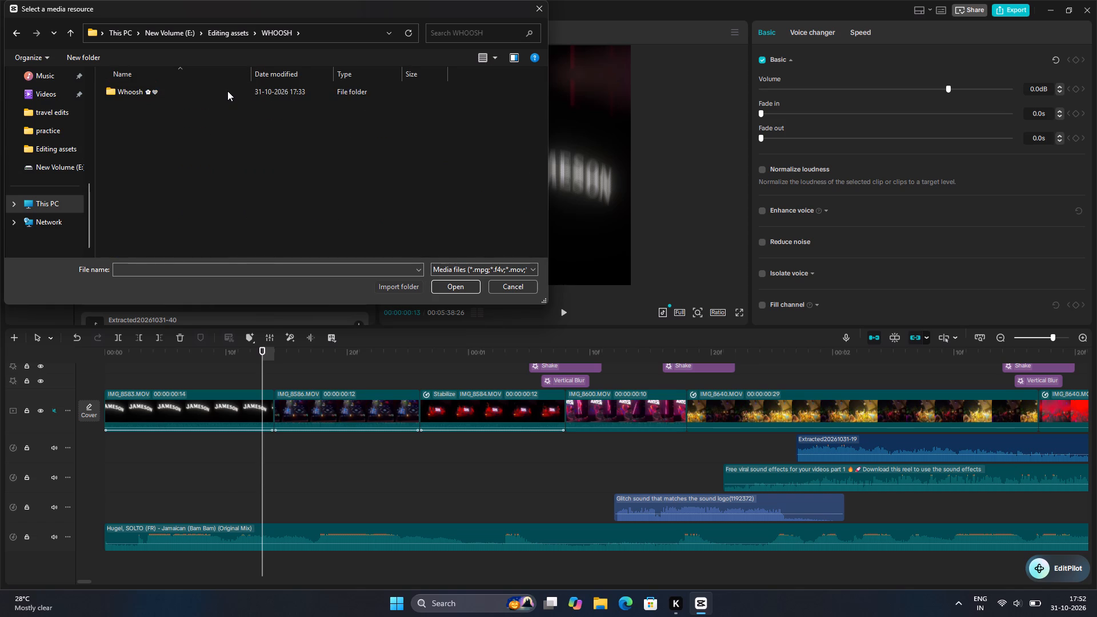
pyautogui.doubleClick(227, 91)
pyautogui.click(202, 94)
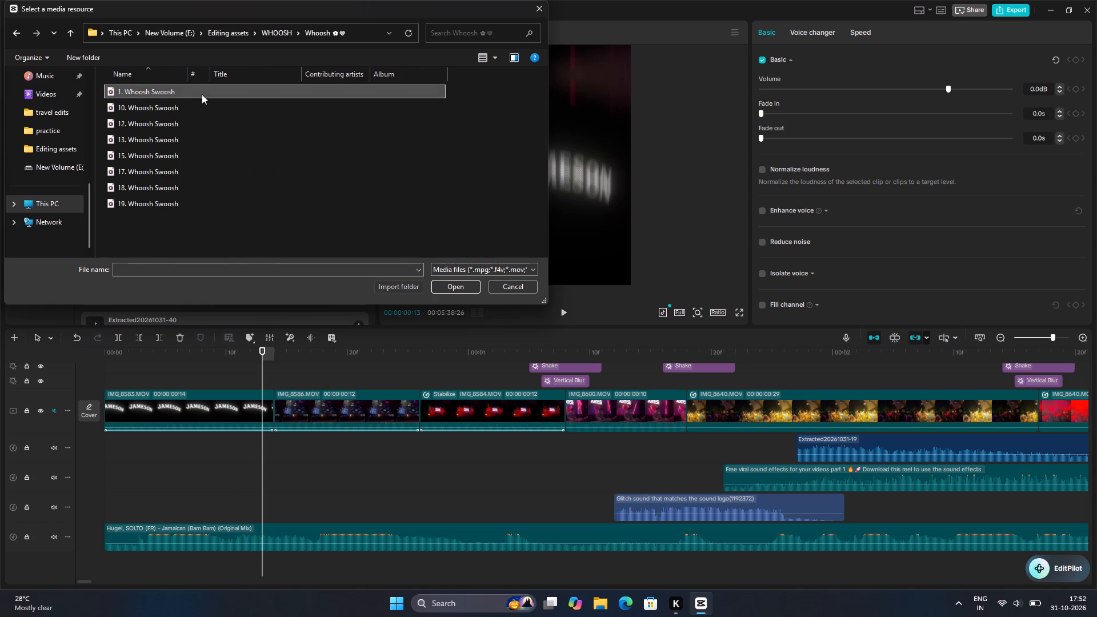
pyautogui.click(466, 286)
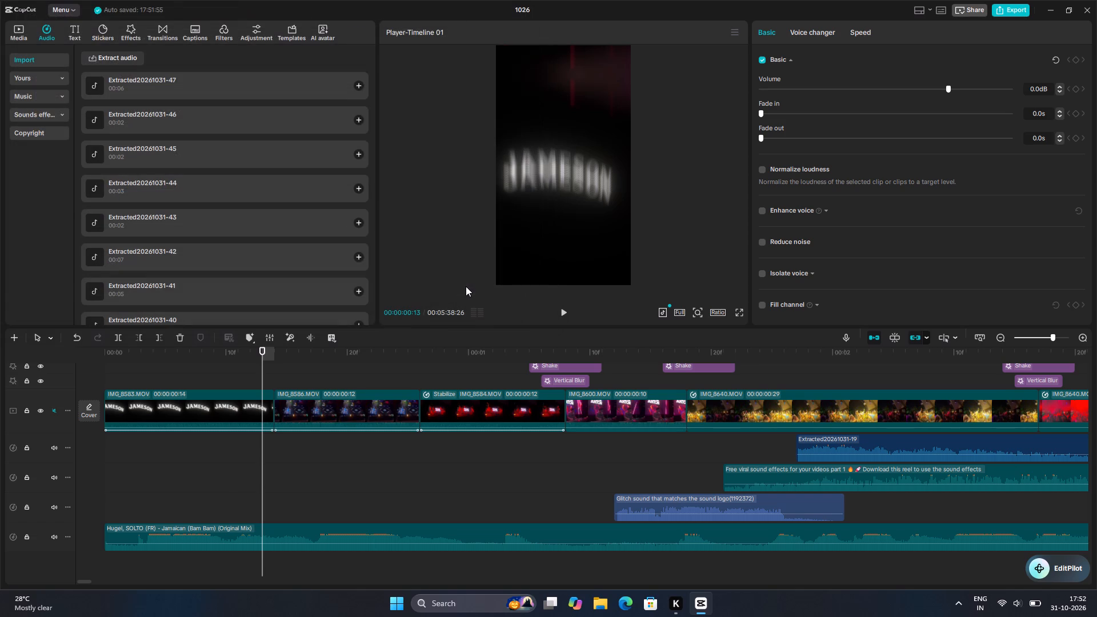
pyautogui.scroll(2, 331, 161)
pyautogui.doubleClick(265, 74)
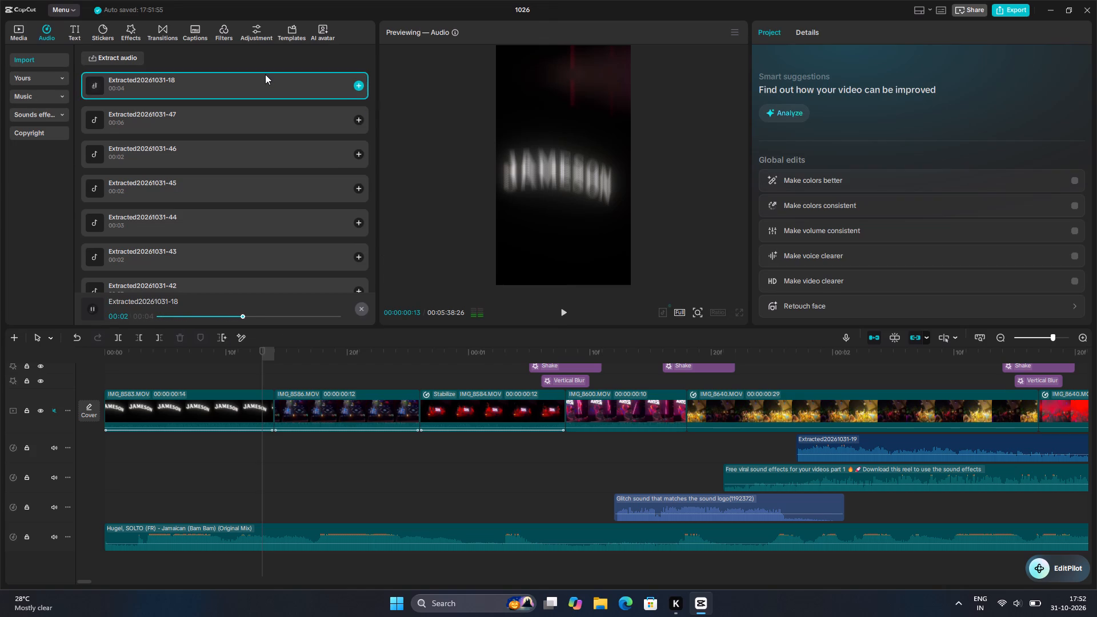
pyautogui.click(359, 82)
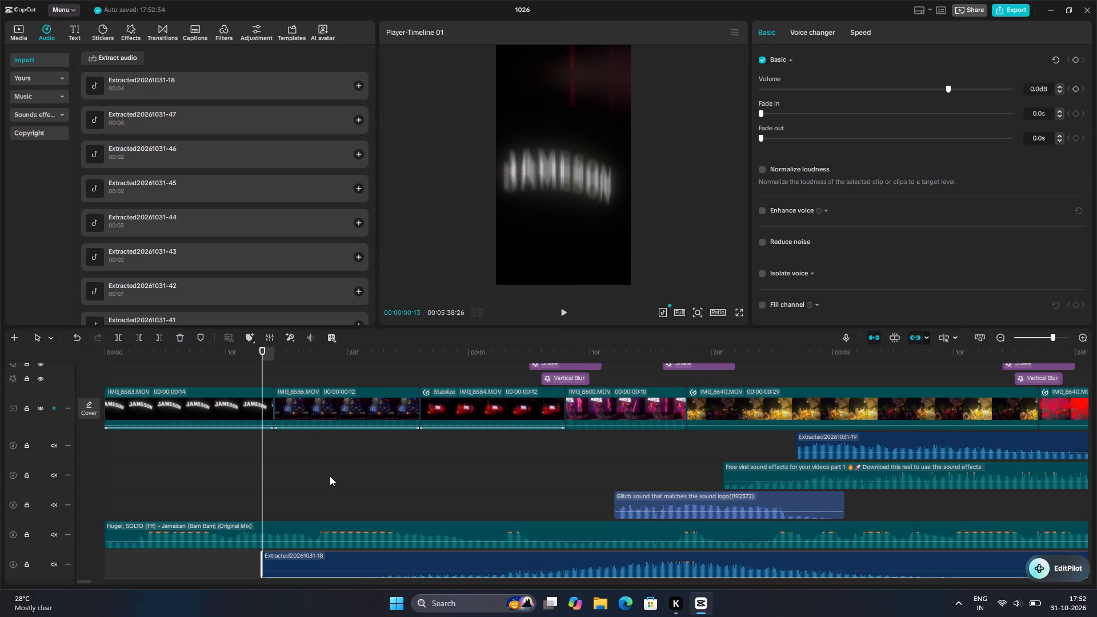
pyautogui.moveTo(330, 575); pyautogui.dragTo(203, 475)
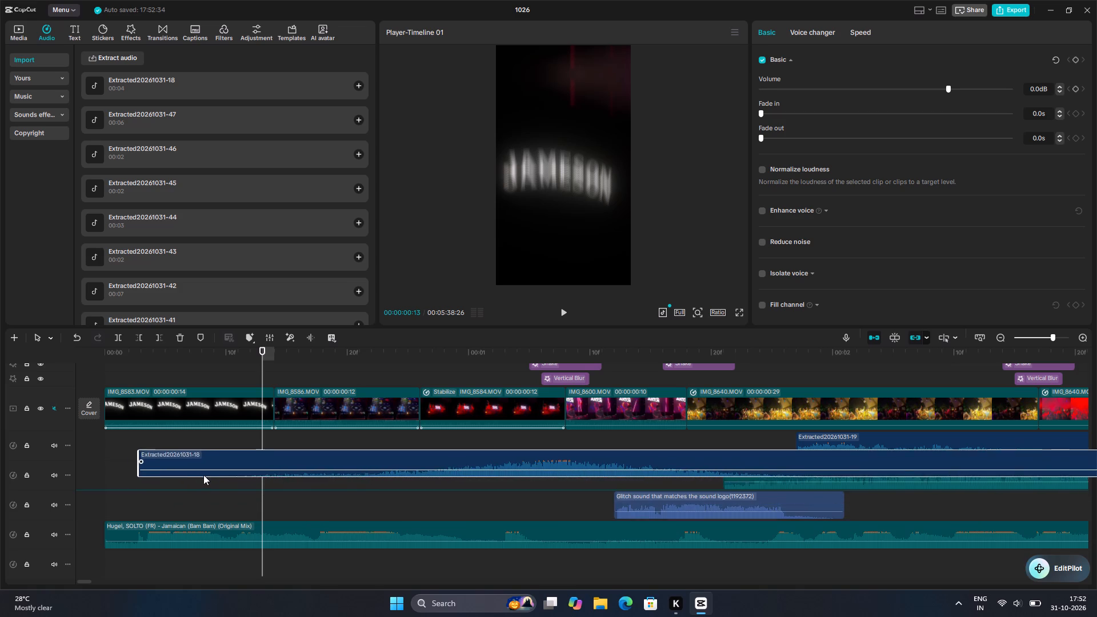
pyautogui.moveTo(203, 475); pyautogui.dragTo(205, 474)
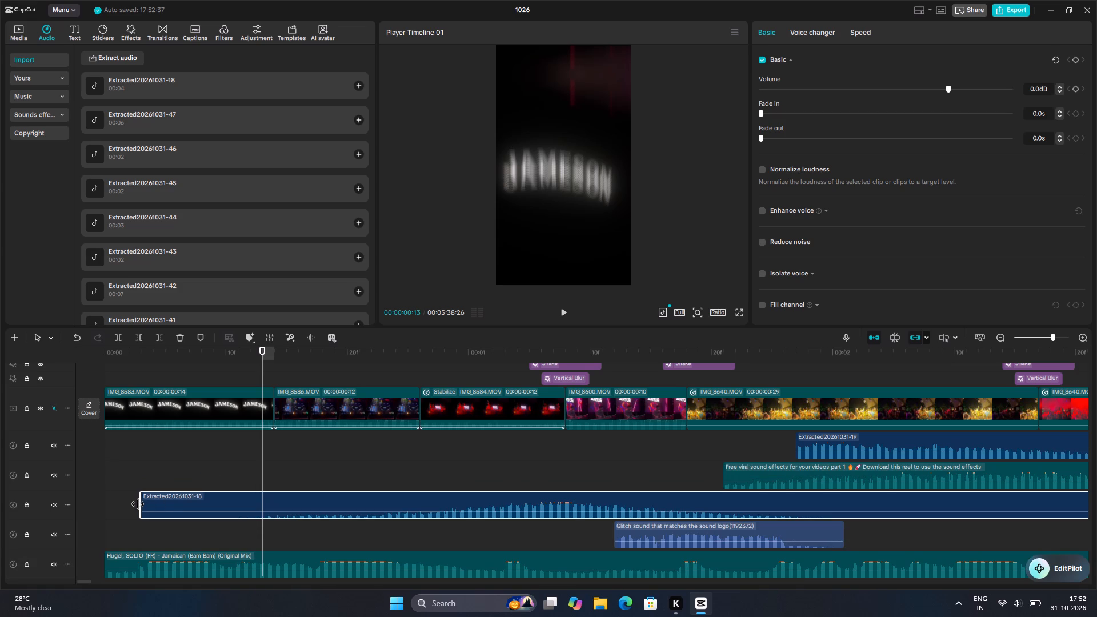
pyautogui.moveTo(138, 504); pyautogui.dragTo(141, 498)
pyautogui.moveTo(141, 498); pyautogui.dragTo(295, 484)
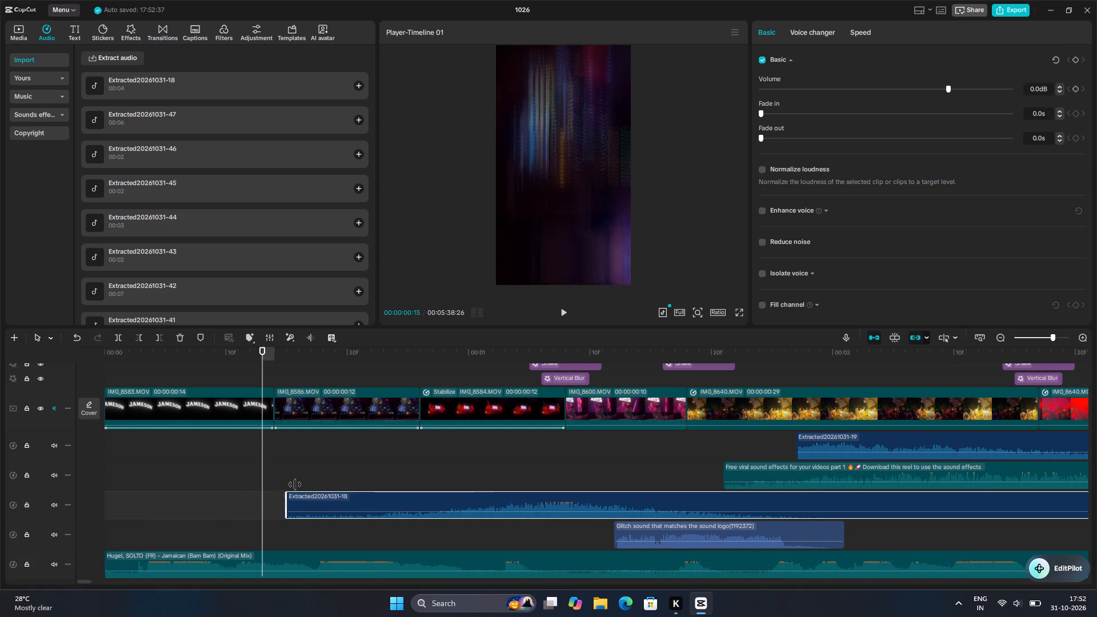
pyautogui.moveTo(295, 484); pyautogui.dragTo(412, 470)
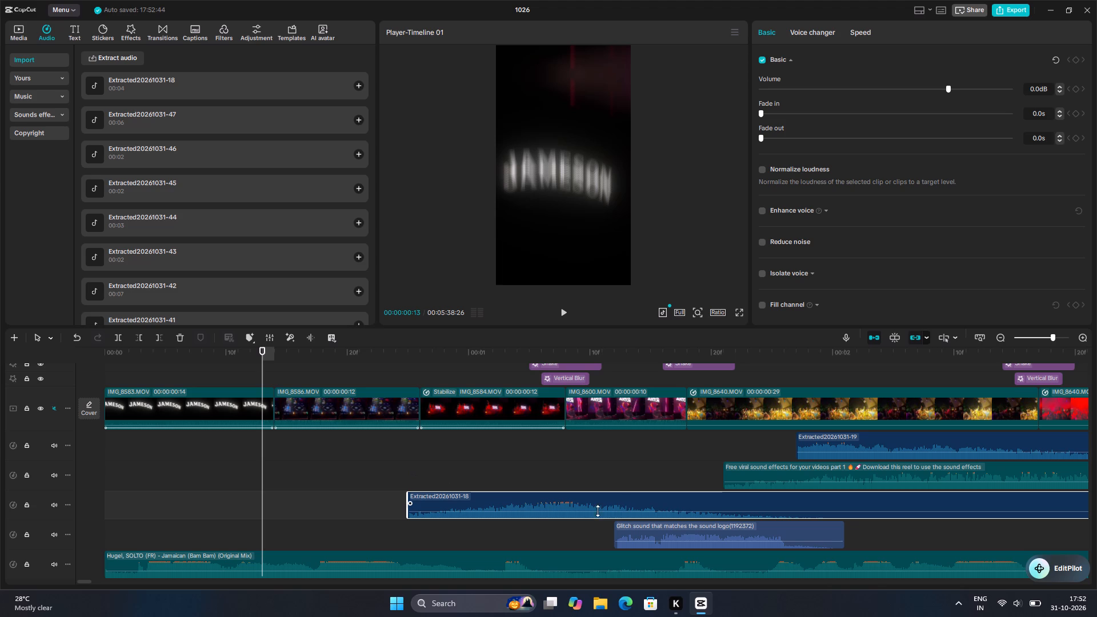
pyautogui.keyDown('ctrl'); pyautogui.scroll(-4, 727, 514); pyautogui.keyUp('ctrl')
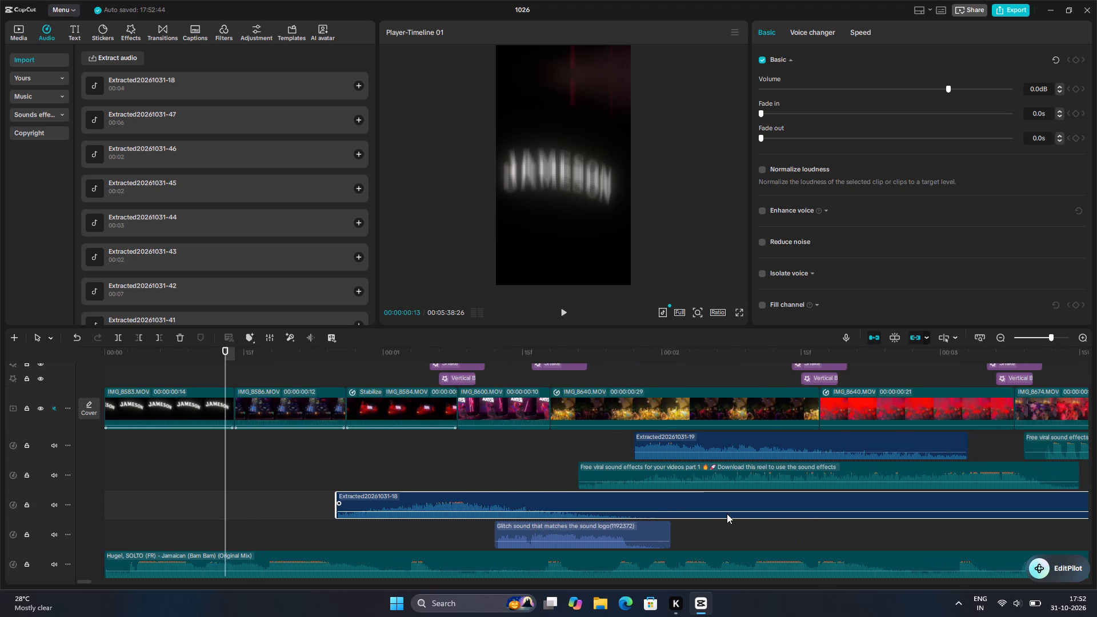
pyautogui.keyDown('ctrl'); pyautogui.scroll(-6, 727, 514); pyautogui.keyUp('ctrl')
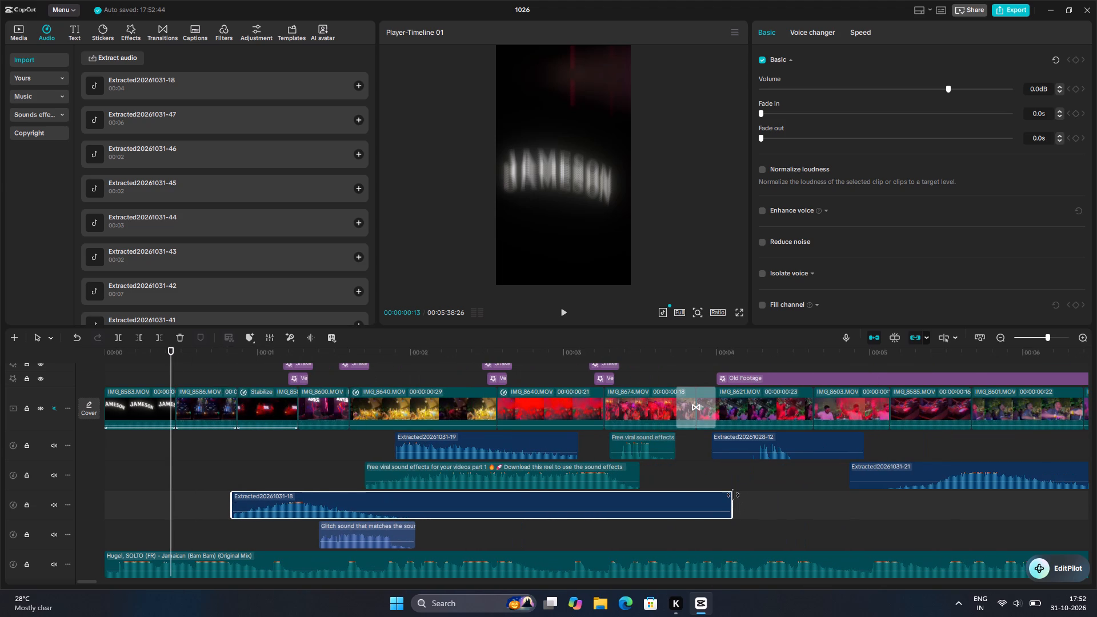
pyautogui.moveTo(731, 495); pyautogui.dragTo(335, 545)
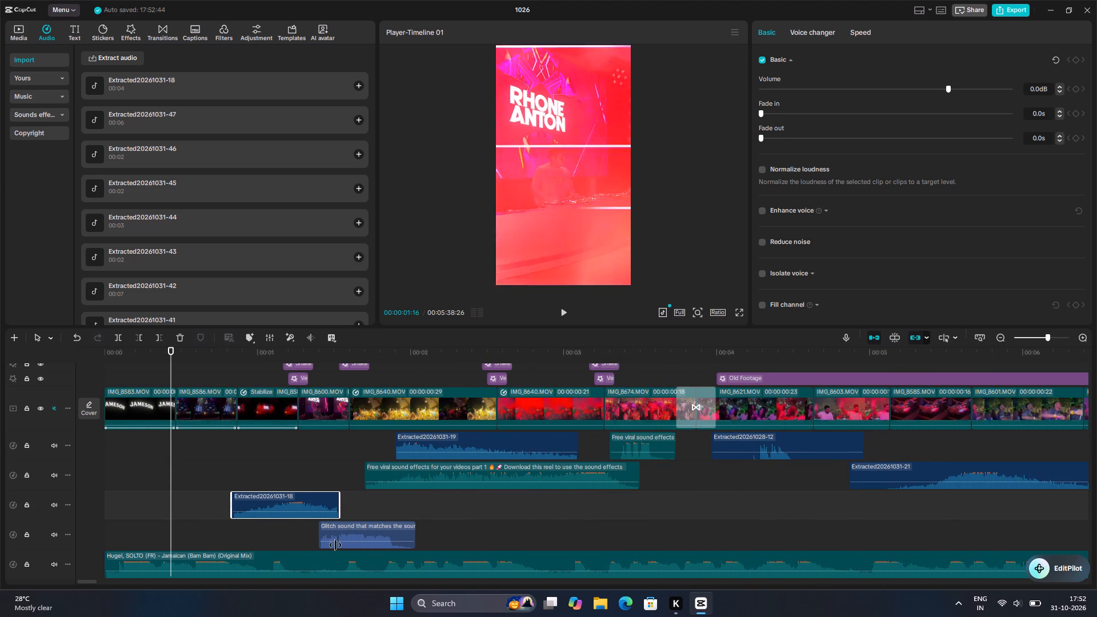
pyautogui.moveTo(335, 545); pyautogui.dragTo(323, 544)
pyautogui.moveTo(264, 495); pyautogui.dragTo(169, 442)
pyautogui.keyDown('ctrl'); pyautogui.scroll(-6, 193, 481); pyautogui.keyUp('ctrl')
pyautogui.hscroll(4, 193, 481)
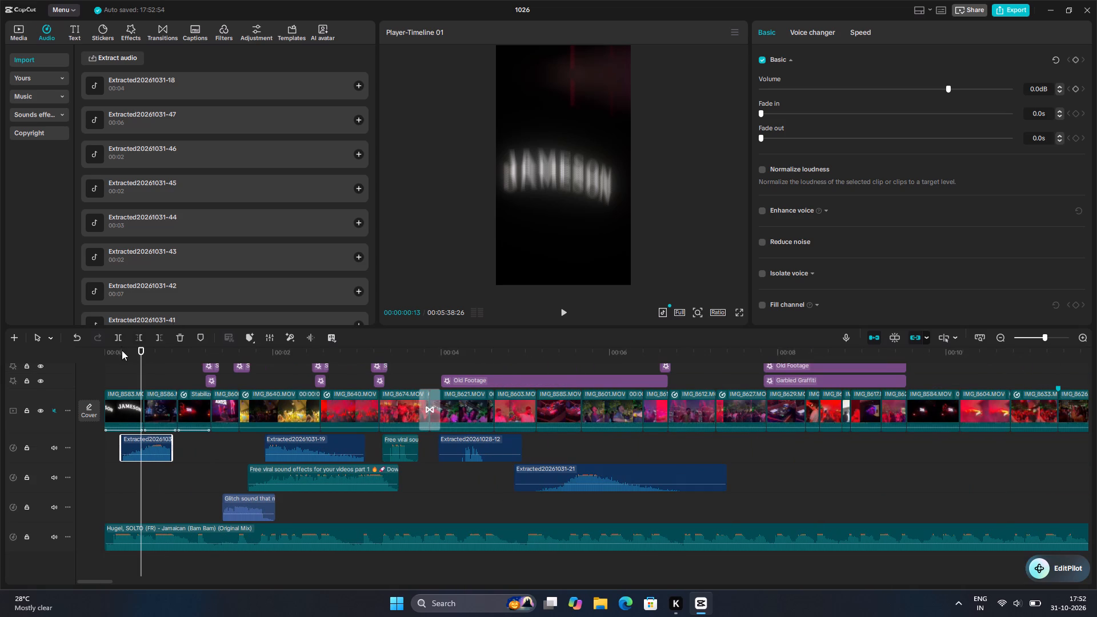
pyautogui.moveTo(141, 362); pyautogui.dragTo(0, 386)
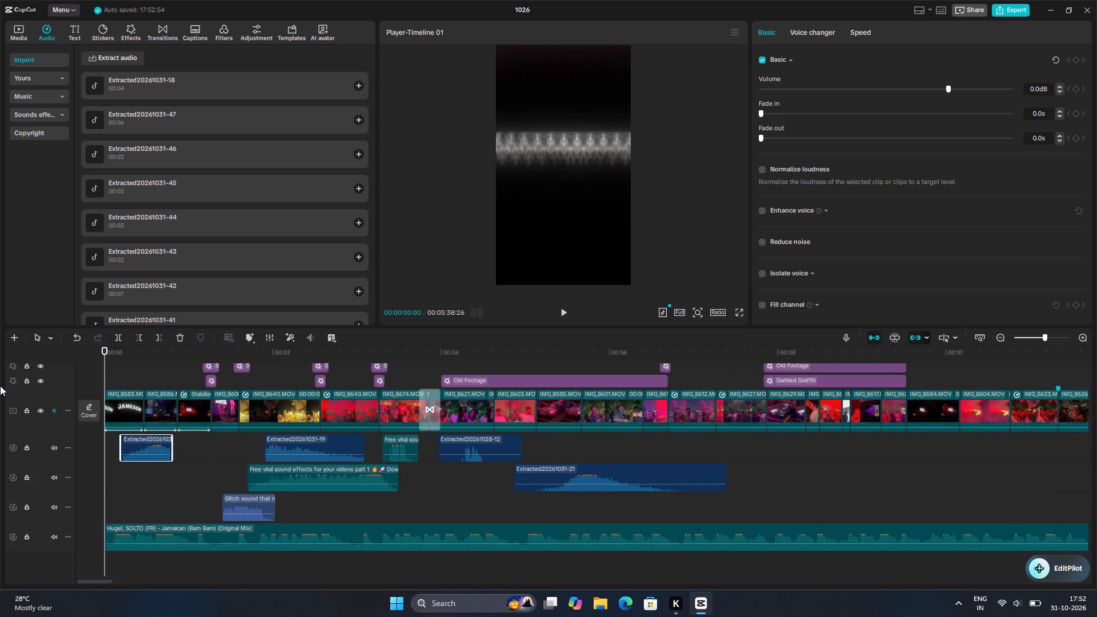
pyautogui.press('space')
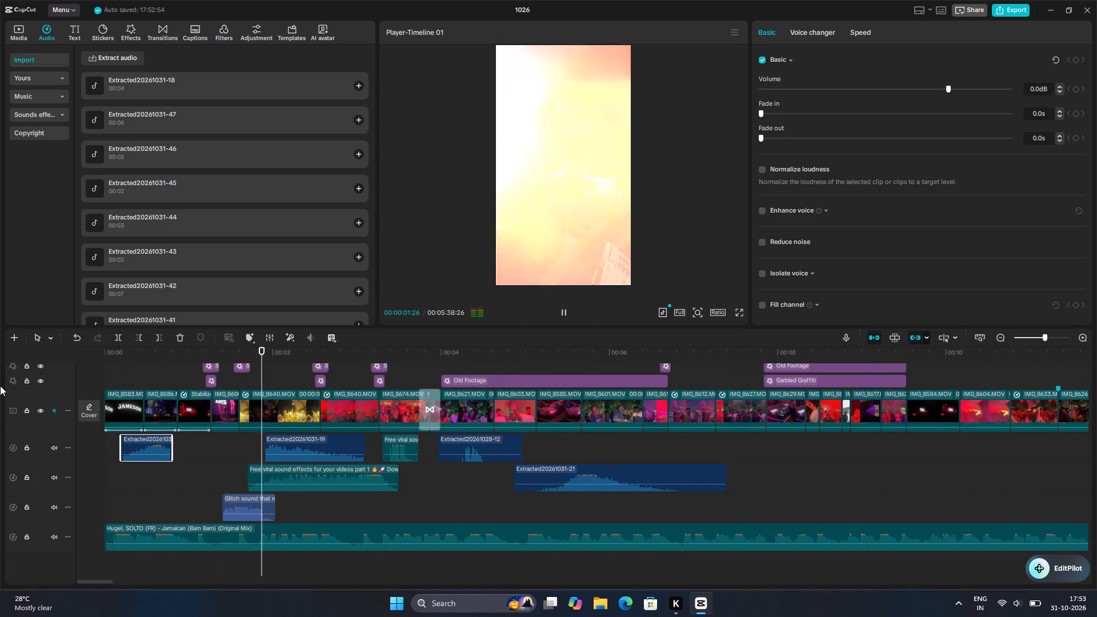
pyautogui.press('space')
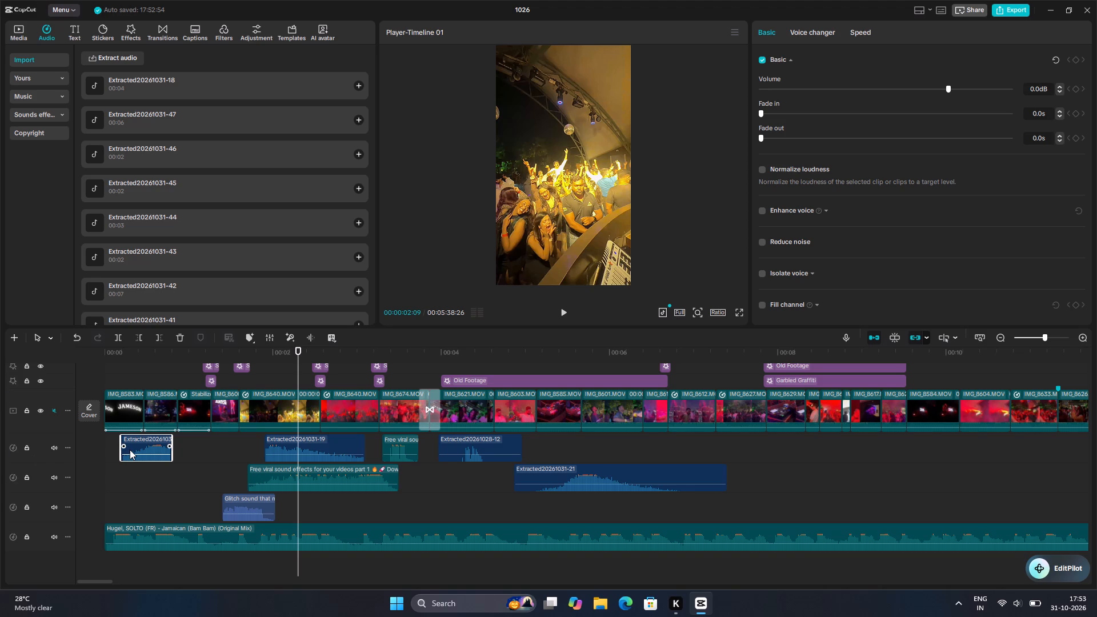
pyautogui.moveTo(122, 445); pyautogui.dragTo(111, 447)
pyautogui.moveTo(123, 438); pyautogui.dragTo(139, 439)
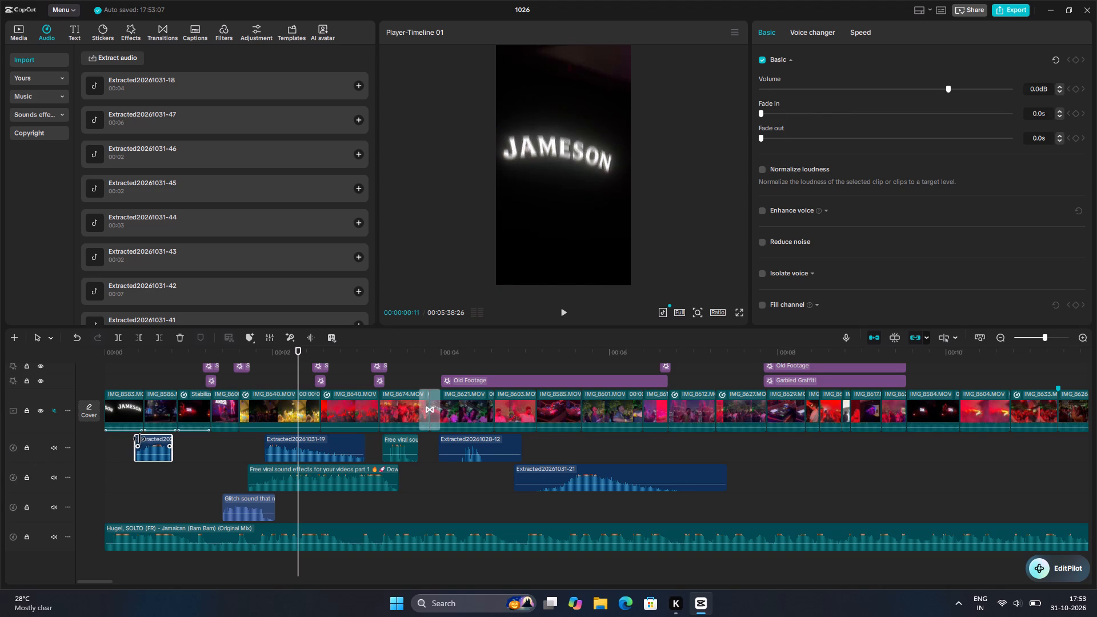
pyautogui.moveTo(139, 439); pyautogui.dragTo(141, 439)
pyautogui.moveTo(155, 438); pyautogui.dragTo(146, 438)
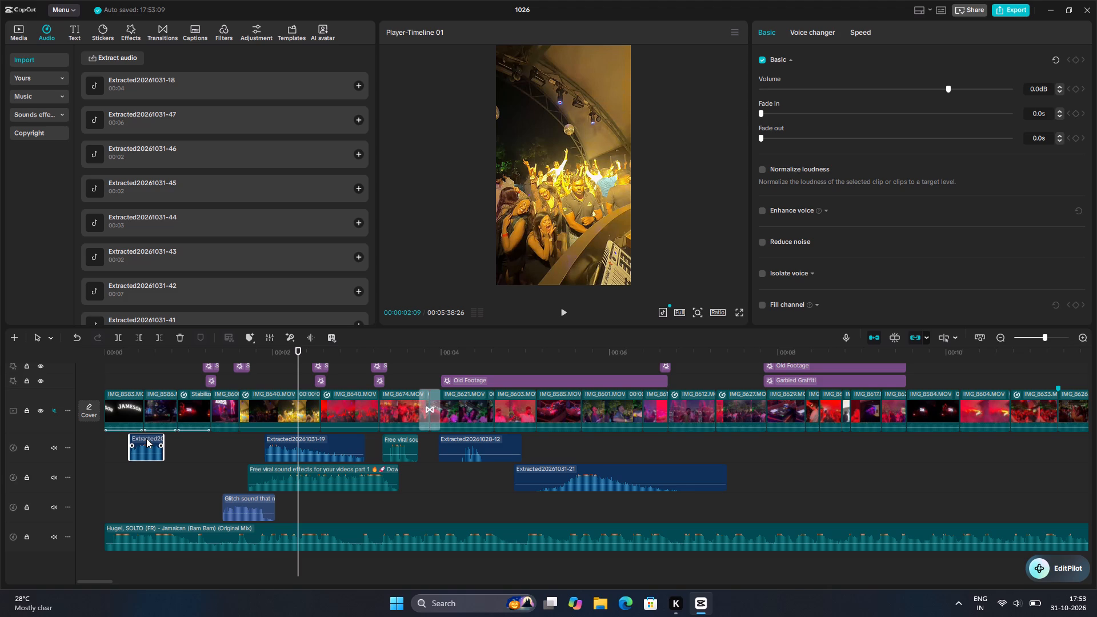
pyautogui.moveTo(146, 438); pyautogui.dragTo(145, 438)
pyautogui.hotkey('ctrl', 'c')
pyautogui.hotkey('ctrl', 'v')
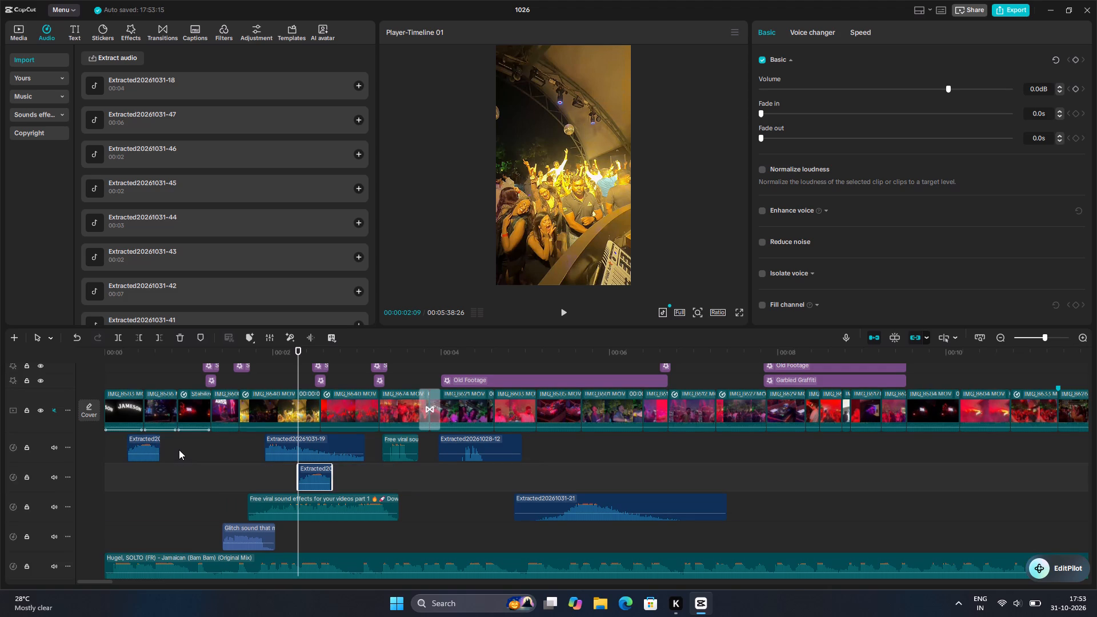
pyautogui.moveTo(312, 468); pyautogui.dragTo(206, 442)
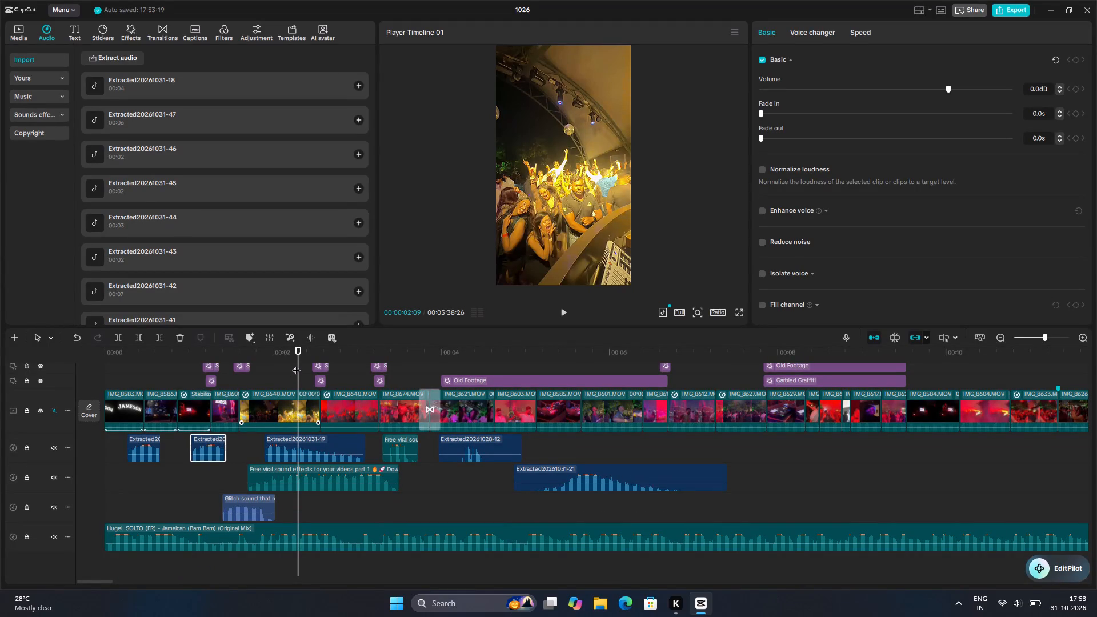
pyautogui.moveTo(296, 364); pyautogui.dragTo(0, 411)
pyautogui.press('space')
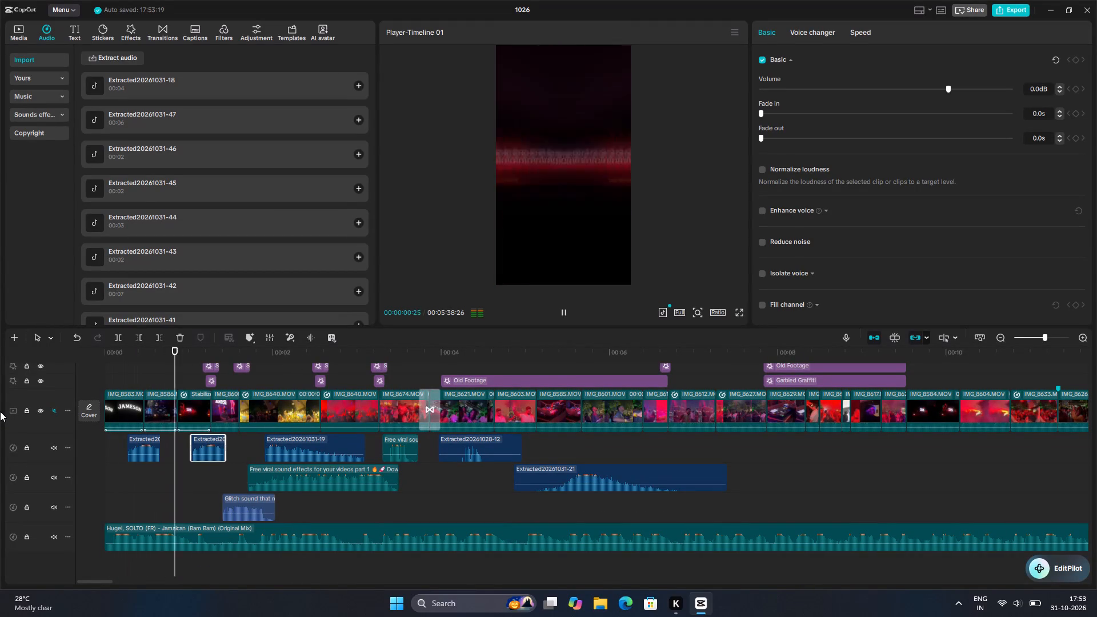
pyautogui.press('space')
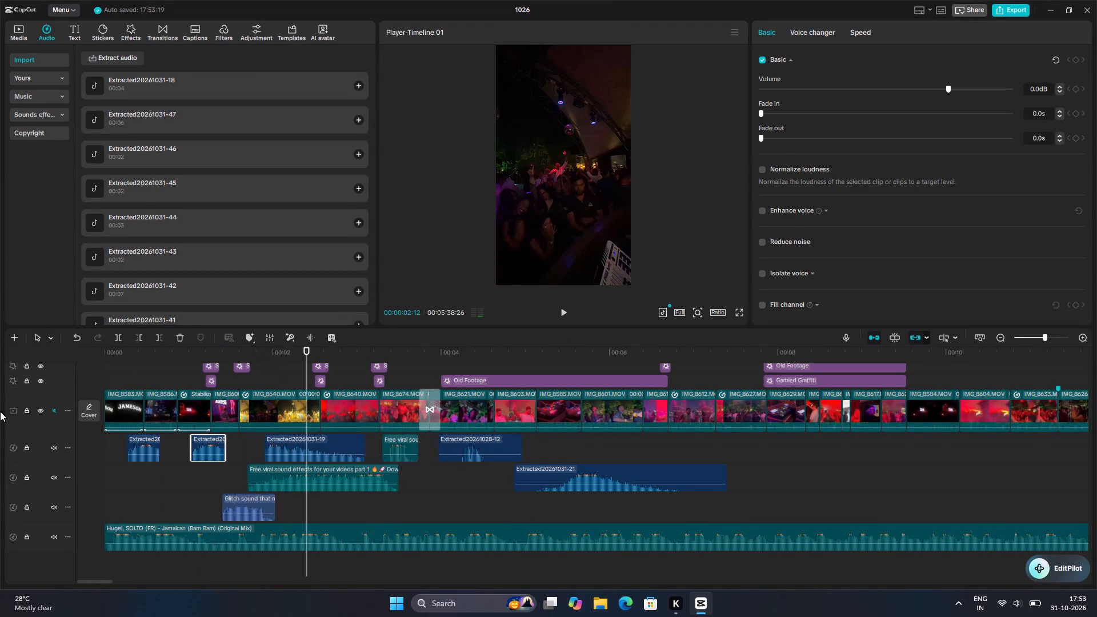
# Split the Hugel, SOLTO music track at 00:00:00:09 and 00:00:00:20, around the first whoosh clip.
pyautogui.moveTo(307, 506); pyautogui.dragTo(113, 495)
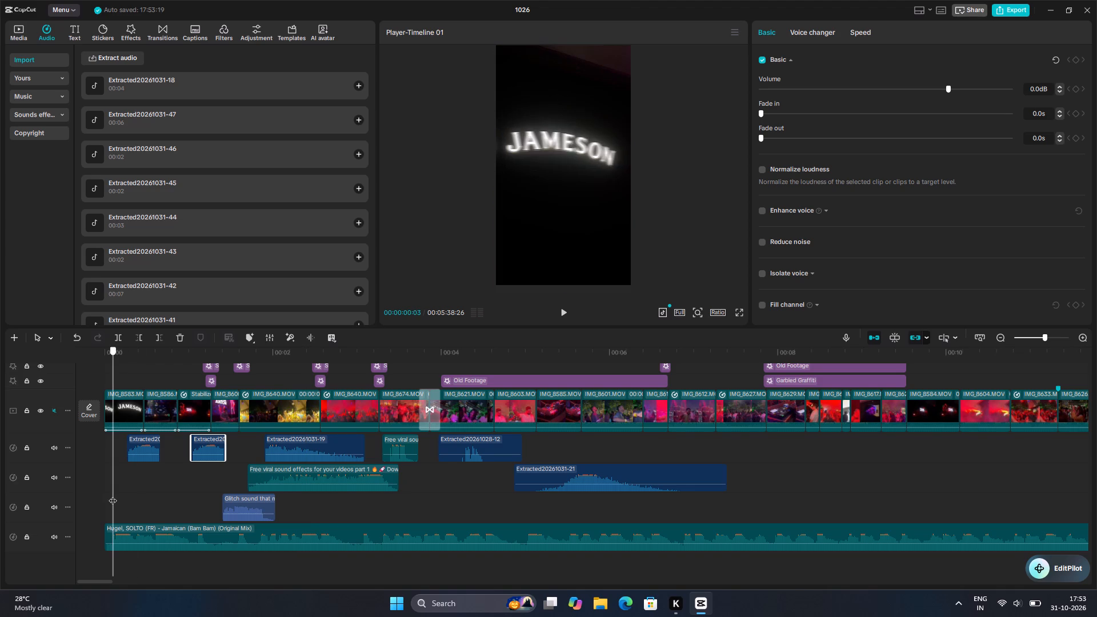
pyautogui.moveTo(113, 495); pyautogui.dragTo(125, 491)
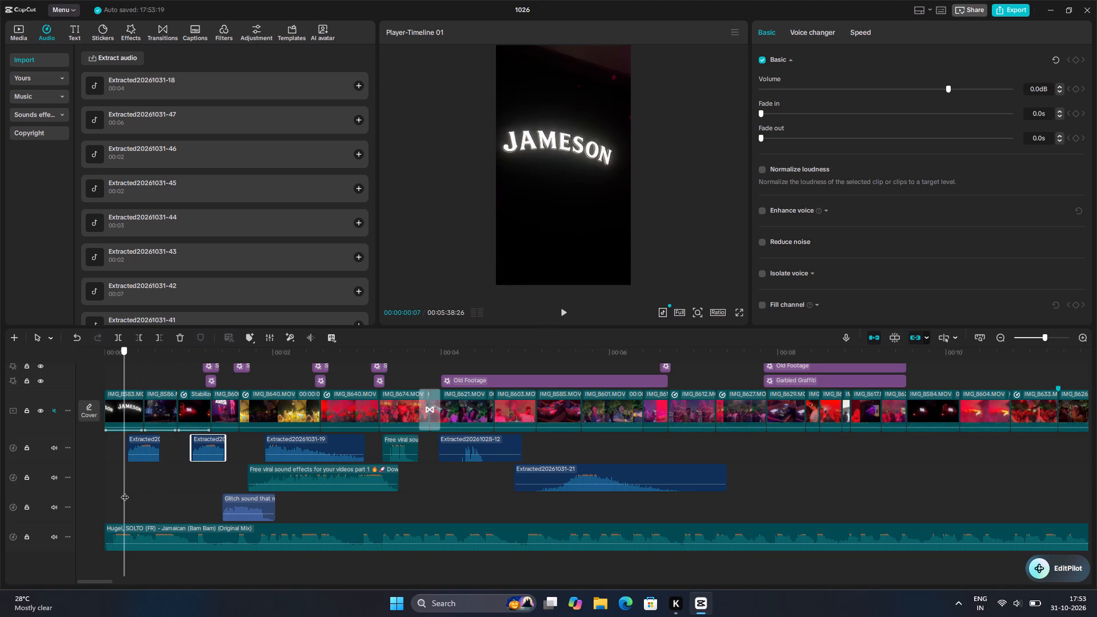
pyautogui.moveTo(125, 491); pyautogui.dragTo(129, 491)
pyautogui.click(139, 530)
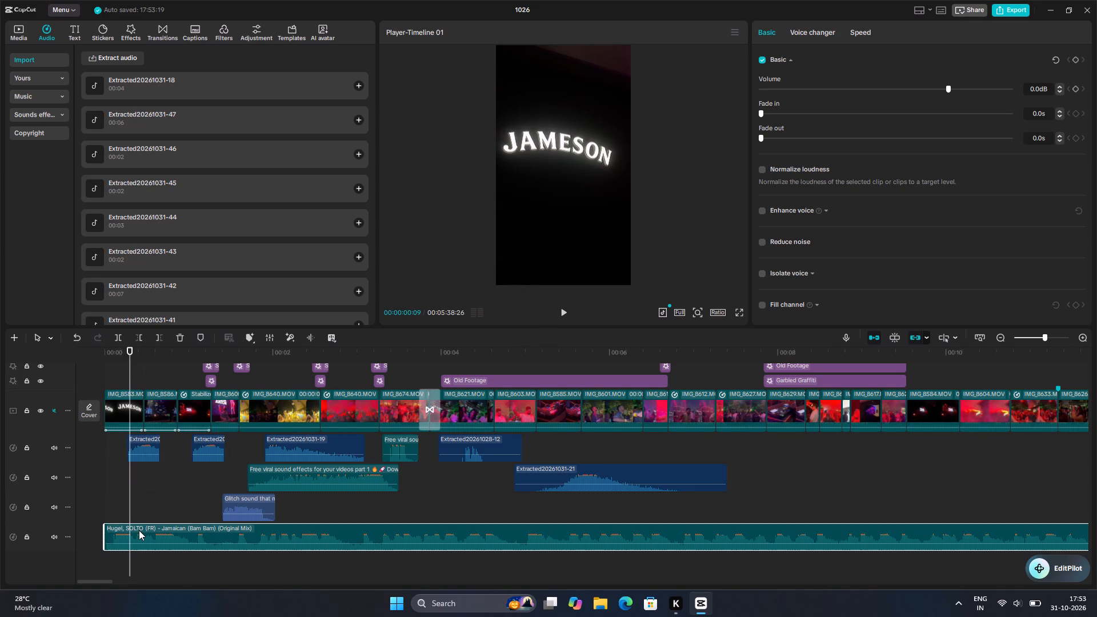
pyautogui.click(121, 338)
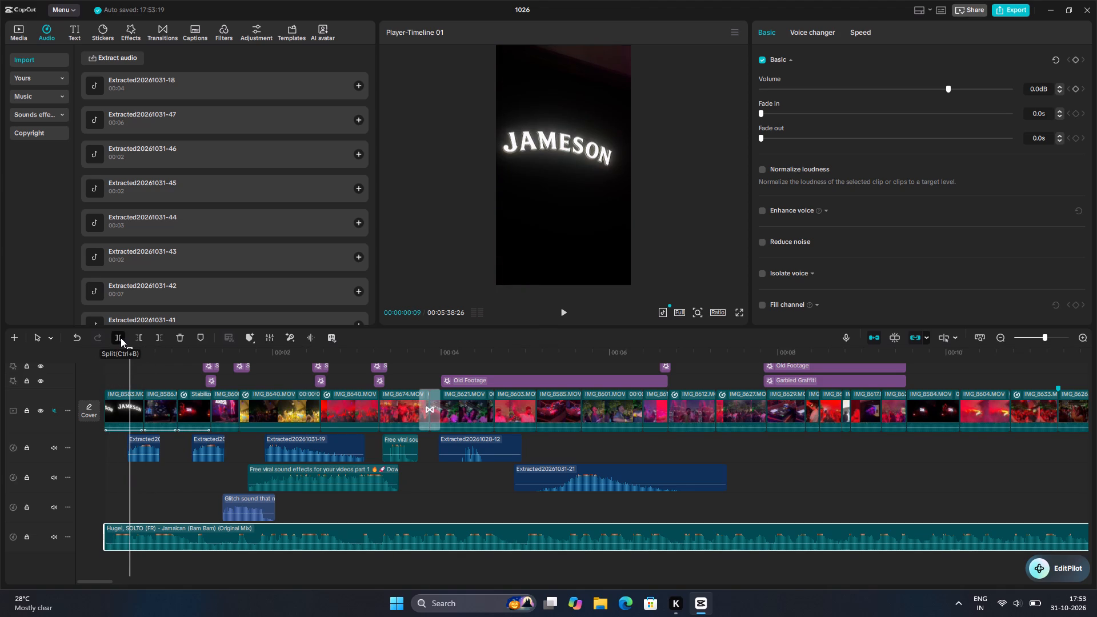
pyautogui.moveTo(130, 494); pyautogui.dragTo(155, 494)
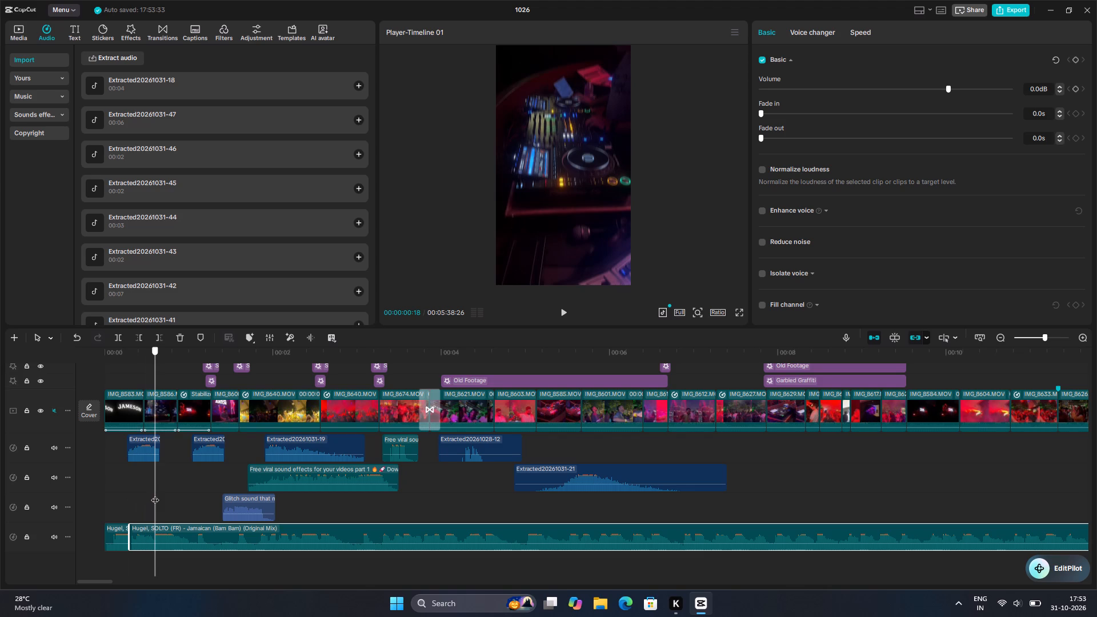
pyautogui.moveTo(155, 494); pyautogui.dragTo(161, 496)
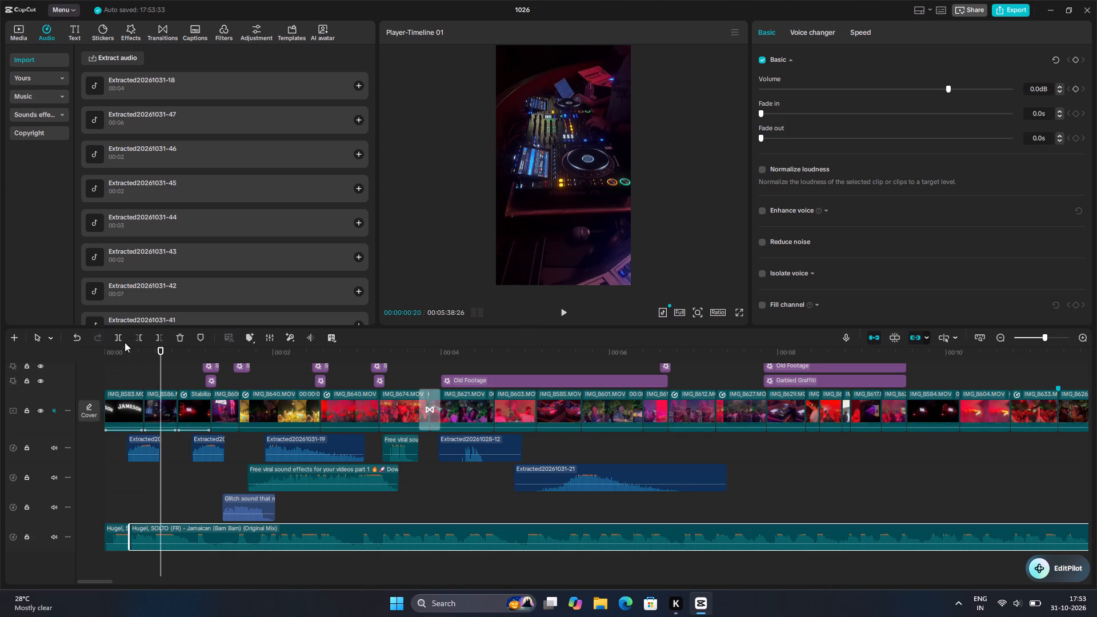
pyautogui.click(117, 342)
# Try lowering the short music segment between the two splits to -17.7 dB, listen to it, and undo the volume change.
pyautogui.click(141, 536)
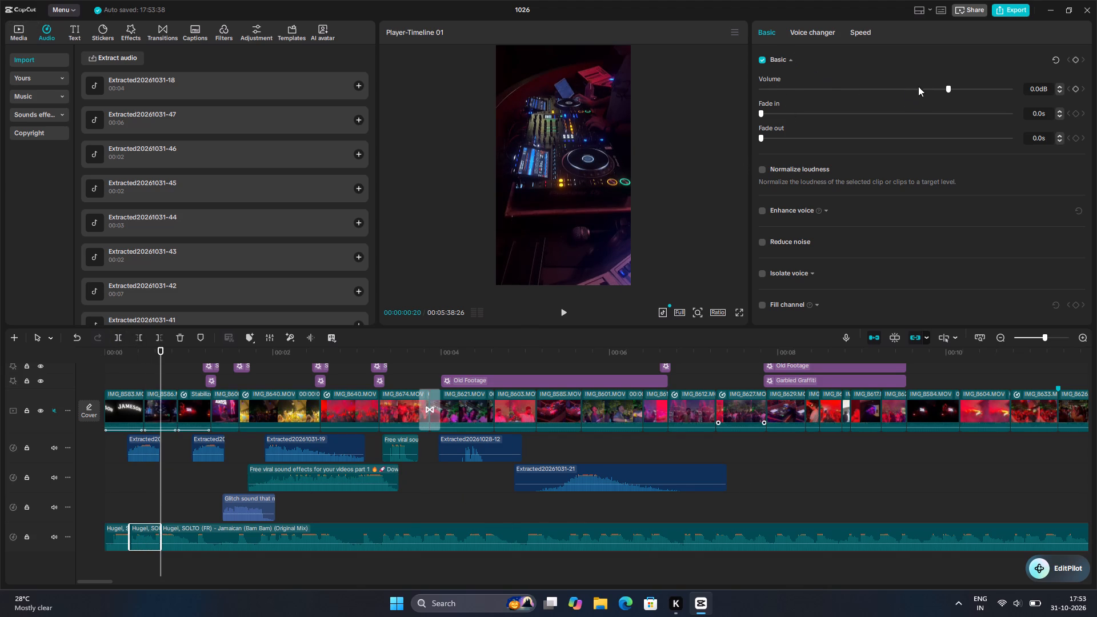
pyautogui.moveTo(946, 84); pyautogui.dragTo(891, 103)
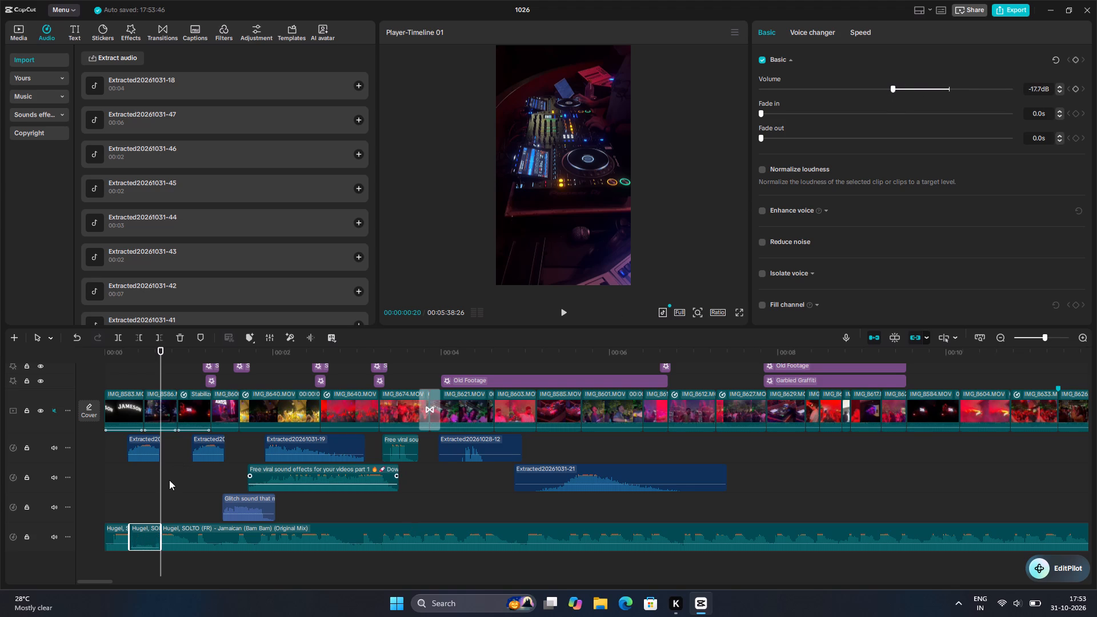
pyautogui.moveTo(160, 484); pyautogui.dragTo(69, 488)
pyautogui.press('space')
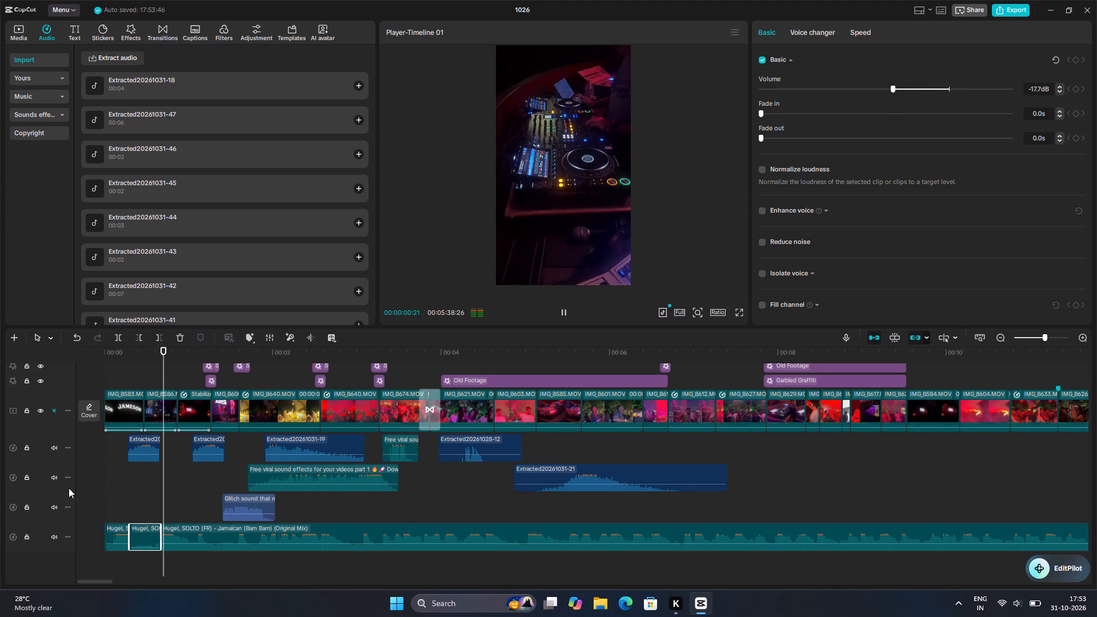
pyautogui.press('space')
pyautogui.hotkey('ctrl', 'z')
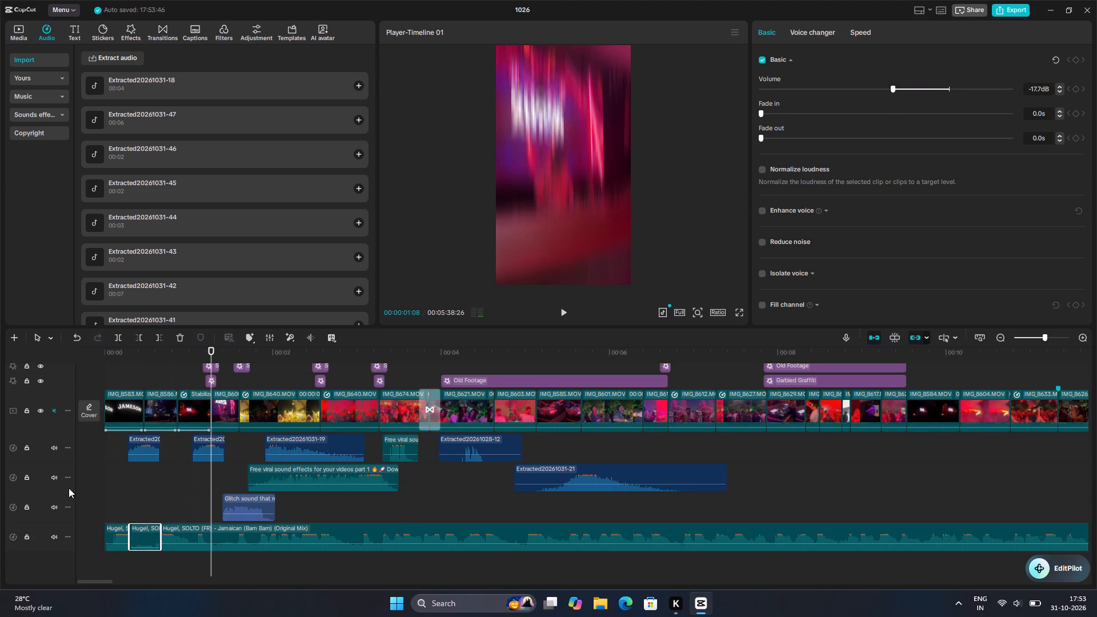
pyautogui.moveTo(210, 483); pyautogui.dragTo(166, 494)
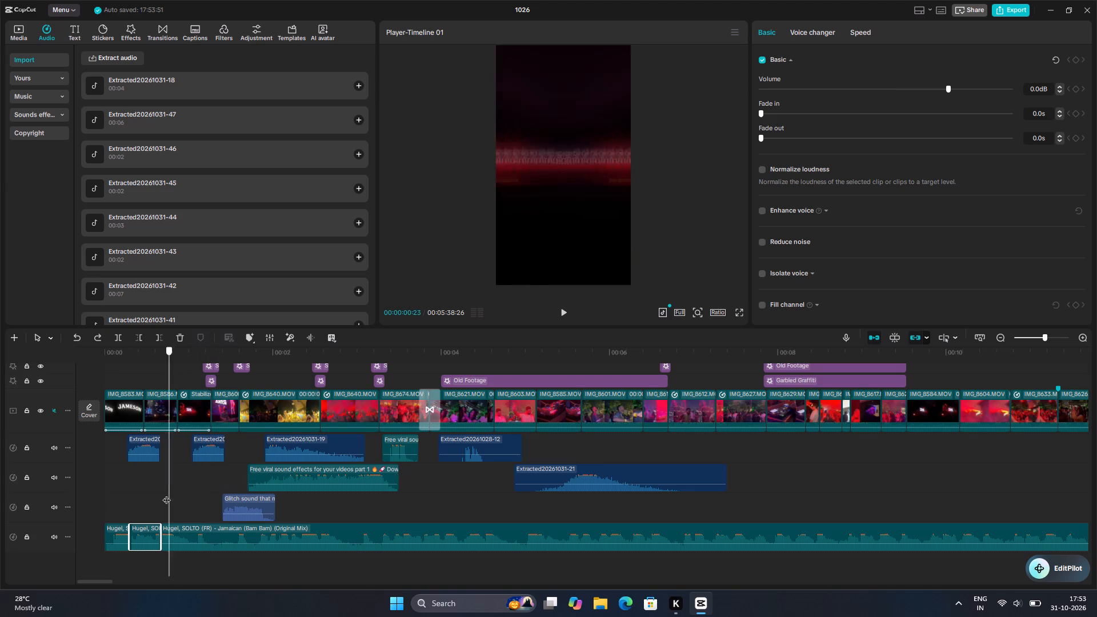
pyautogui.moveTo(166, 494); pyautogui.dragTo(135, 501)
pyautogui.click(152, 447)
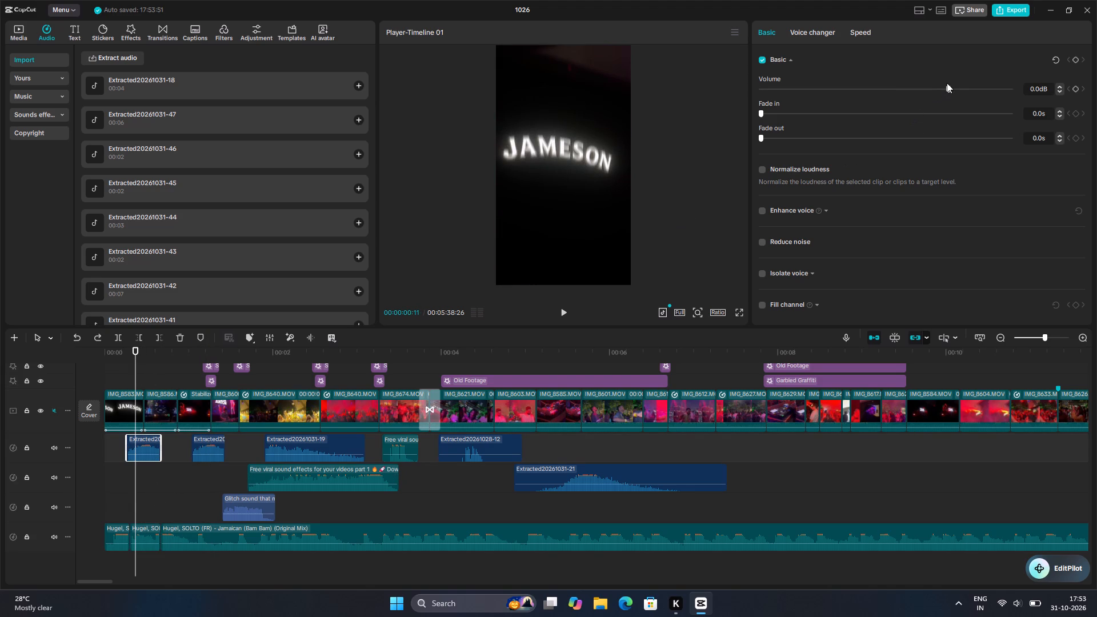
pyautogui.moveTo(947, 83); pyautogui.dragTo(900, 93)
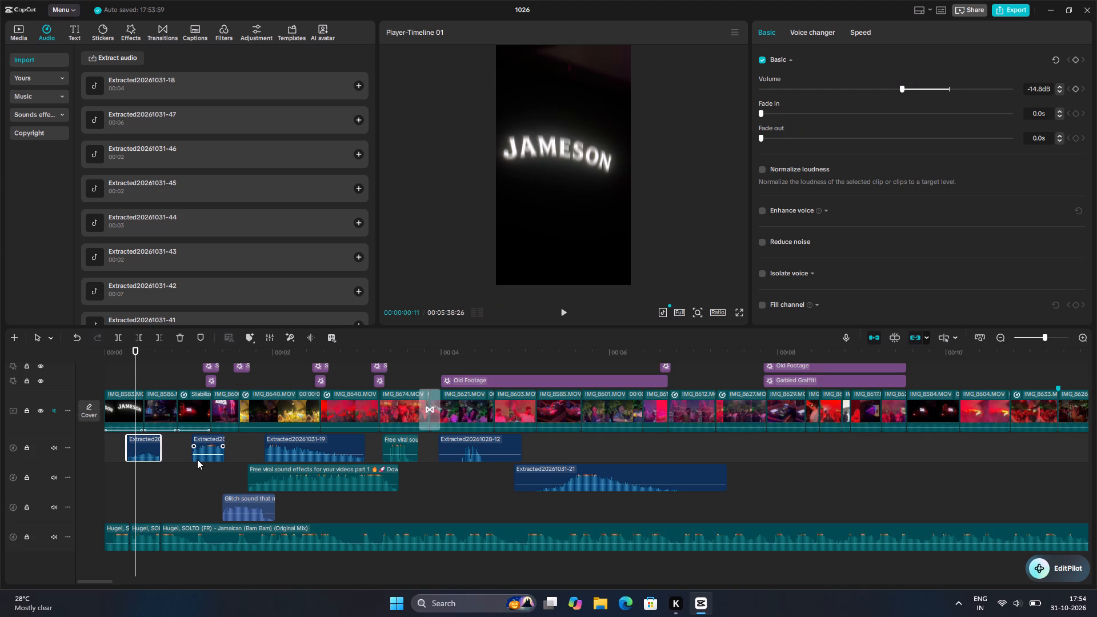
pyautogui.click(207, 451)
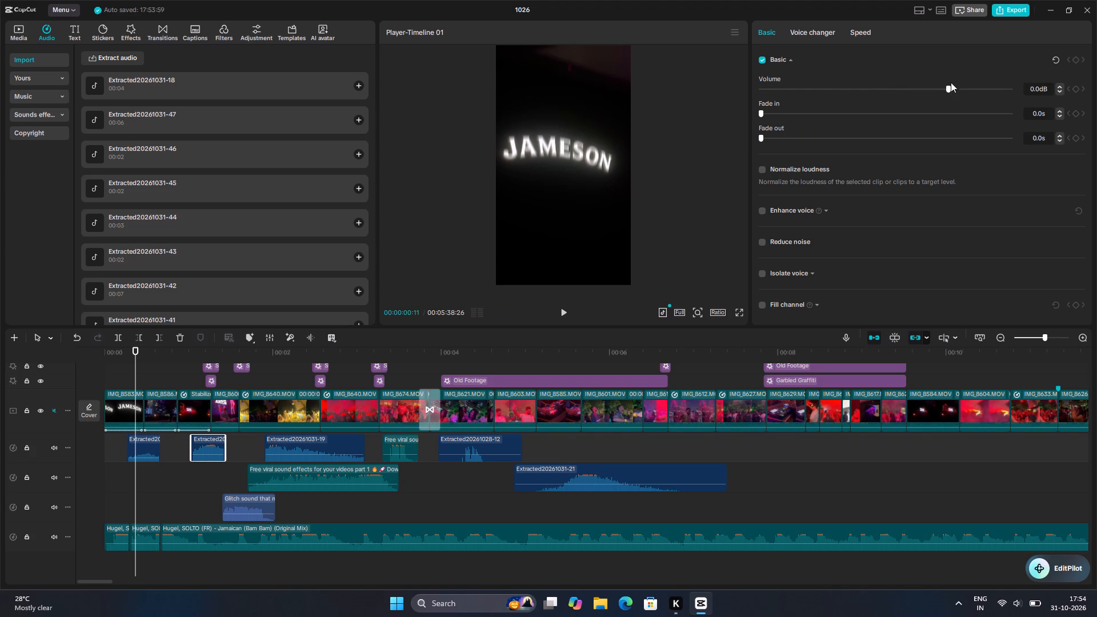
pyautogui.moveTo(944, 90); pyautogui.dragTo(920, 97)
pyautogui.moveTo(920, 97); pyautogui.dragTo(911, 101)
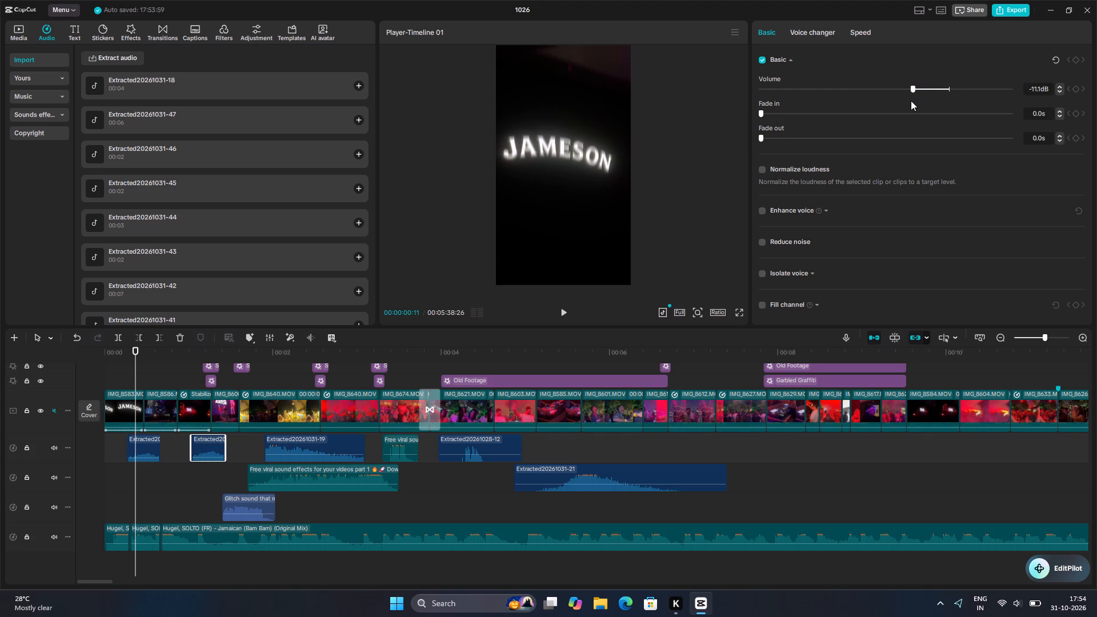
pyautogui.moveTo(911, 101); pyautogui.dragTo(910, 101)
pyautogui.moveTo(133, 499); pyautogui.dragTo(128, 499)
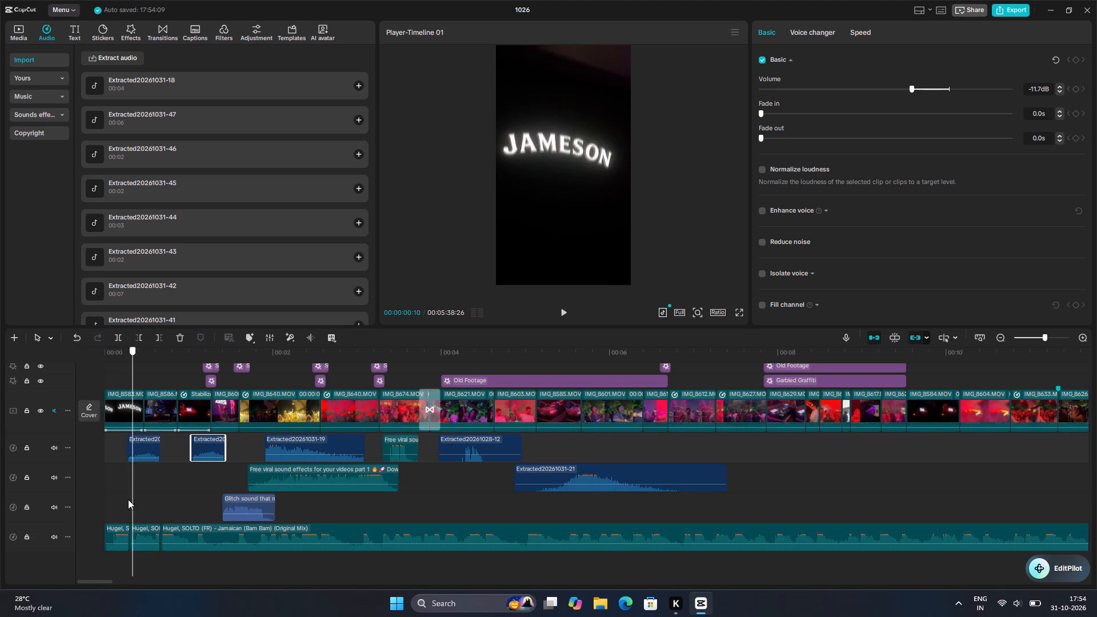
pyautogui.moveTo(128, 499); pyautogui.dragTo(45, 514)
pyautogui.press('space')
pyautogui.press('space')
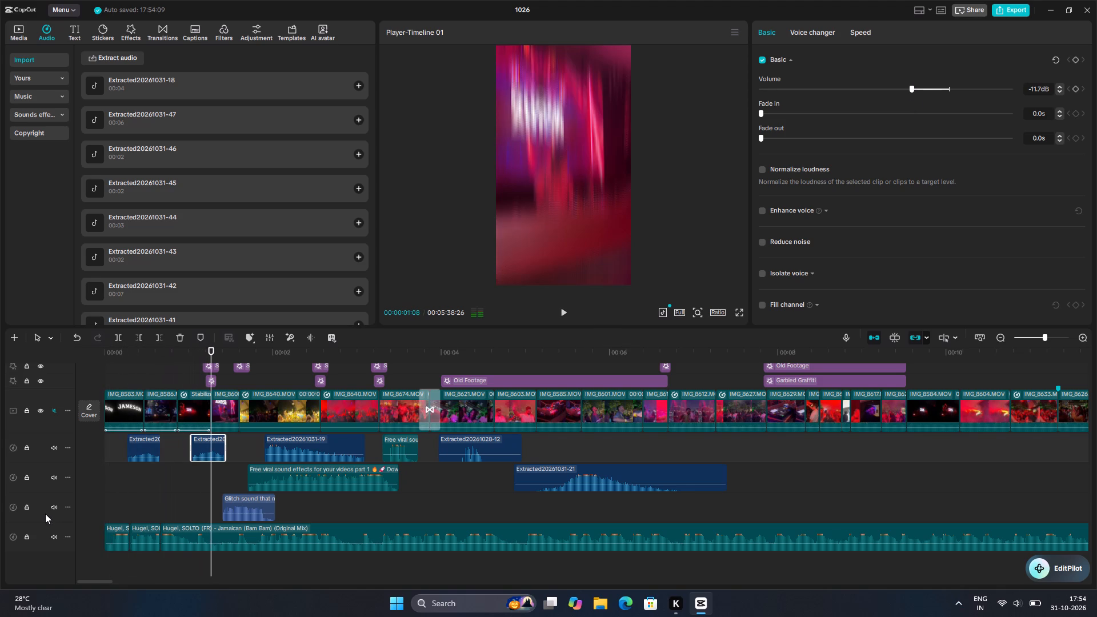
pyautogui.moveTo(210, 475); pyautogui.dragTo(130, 490)
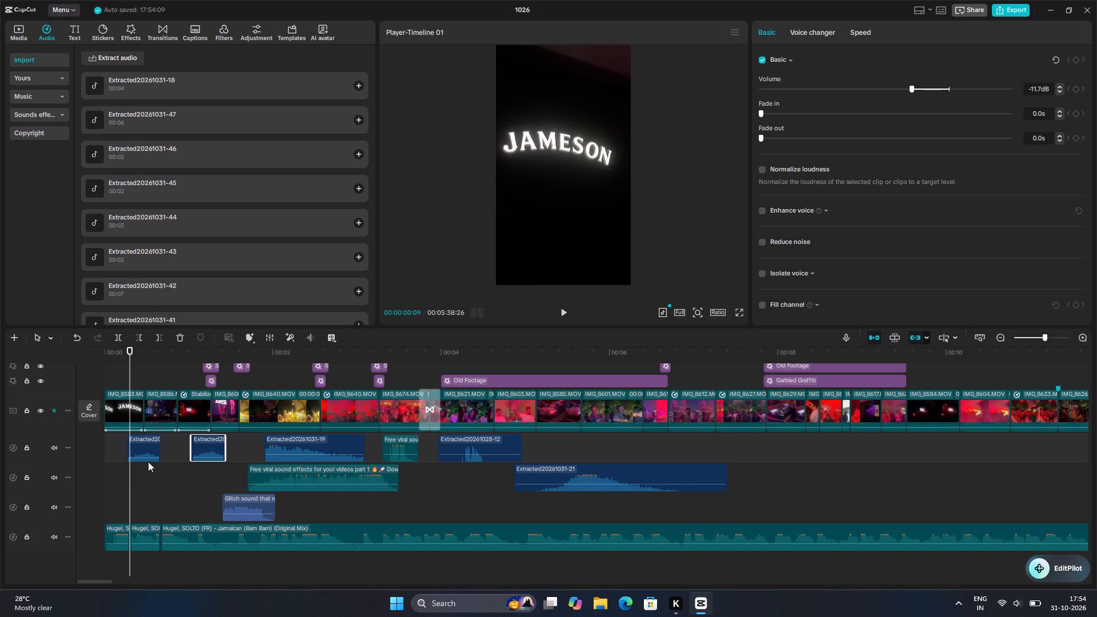
pyautogui.click(148, 462)
pyautogui.moveTo(147, 472); pyautogui.dragTo(122, 475)
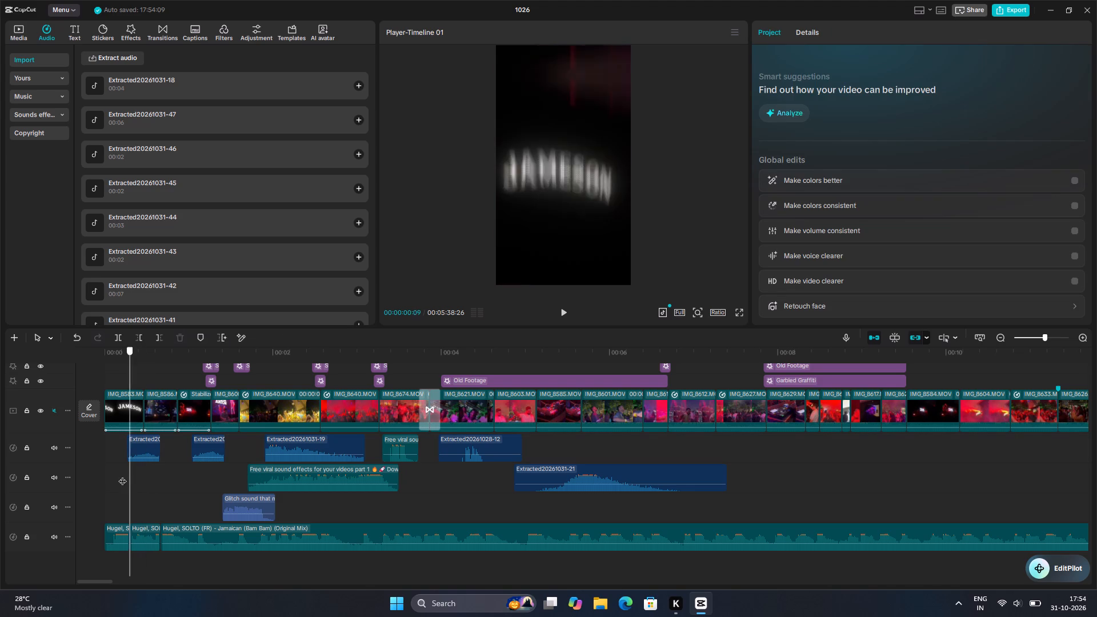
pyautogui.moveTo(122, 475); pyautogui.dragTo(131, 475)
pyautogui.click(145, 439)
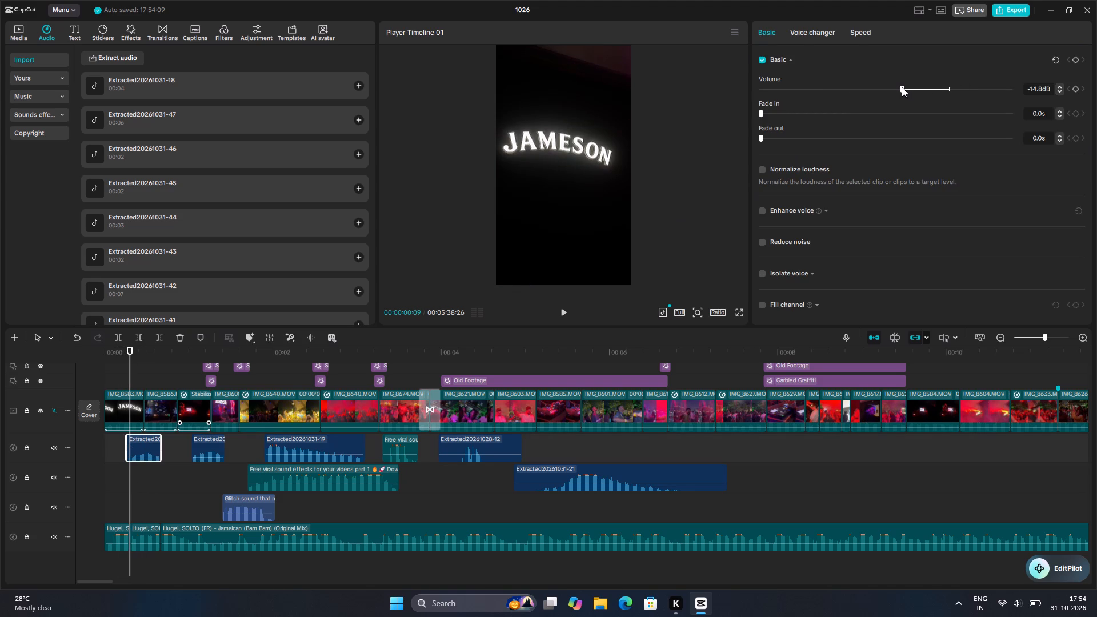
pyautogui.moveTo(902, 86); pyautogui.dragTo(925, 89)
pyautogui.press('space')
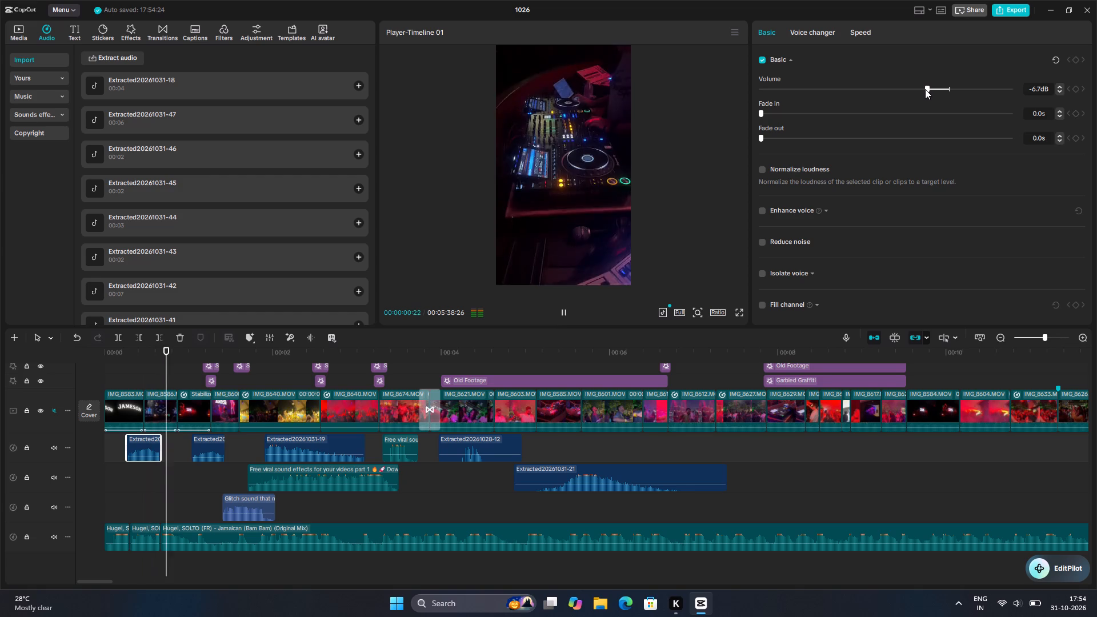
# Stop playback and lower the volume of the short music segment between the two splits.
pyautogui.press('space')
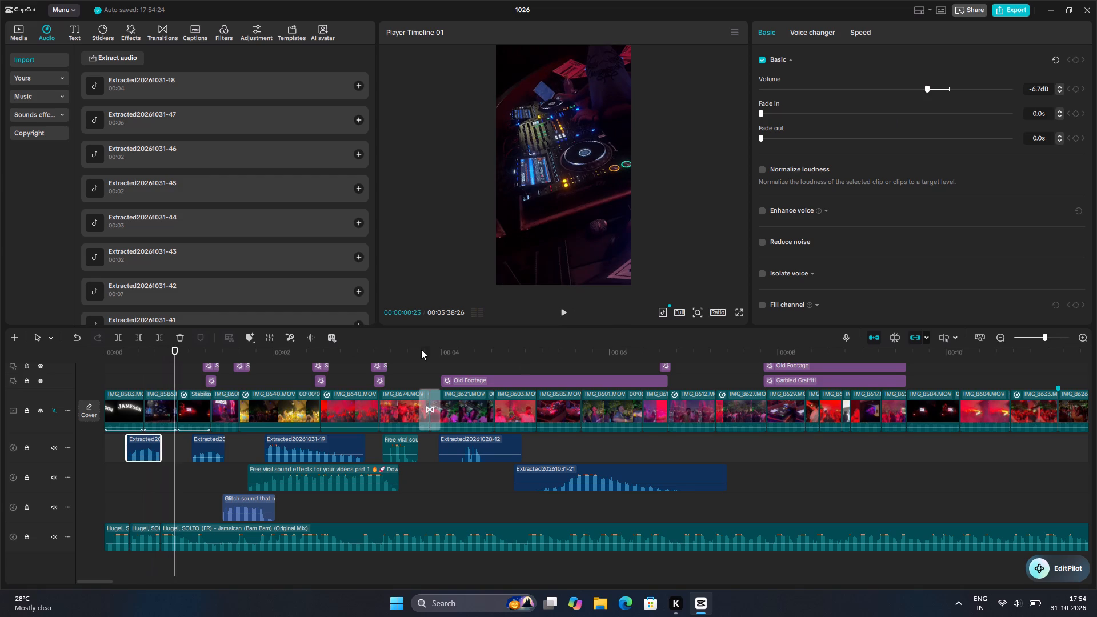
pyautogui.click(145, 533)
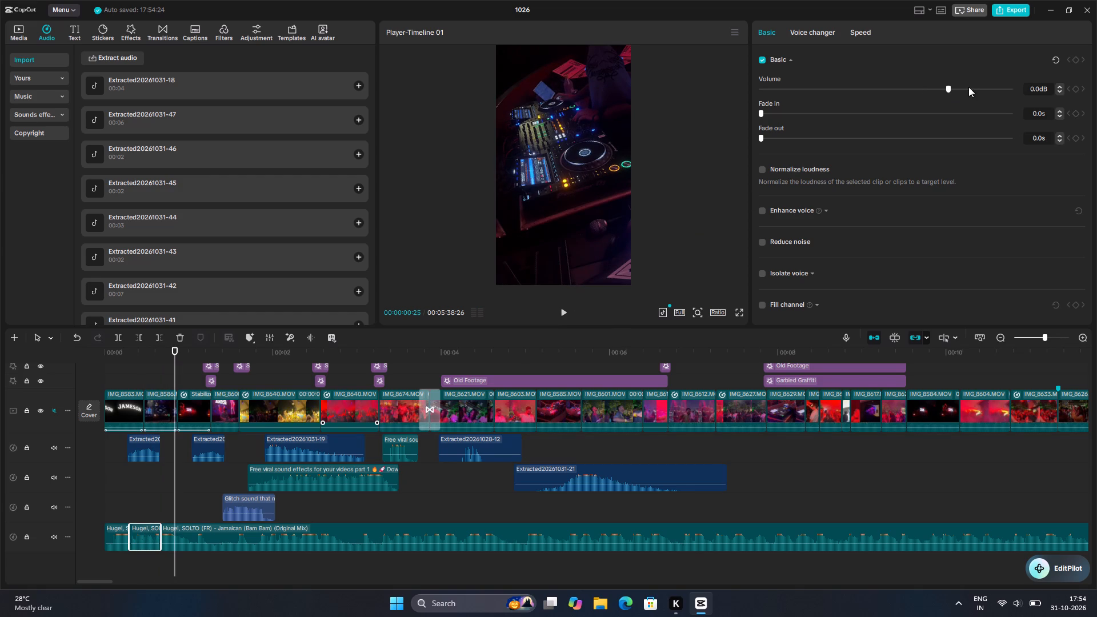
pyautogui.moveTo(947, 85); pyautogui.dragTo(920, 90)
pyautogui.moveTo(920, 90); pyautogui.dragTo(926, 95)
pyautogui.click(147, 439)
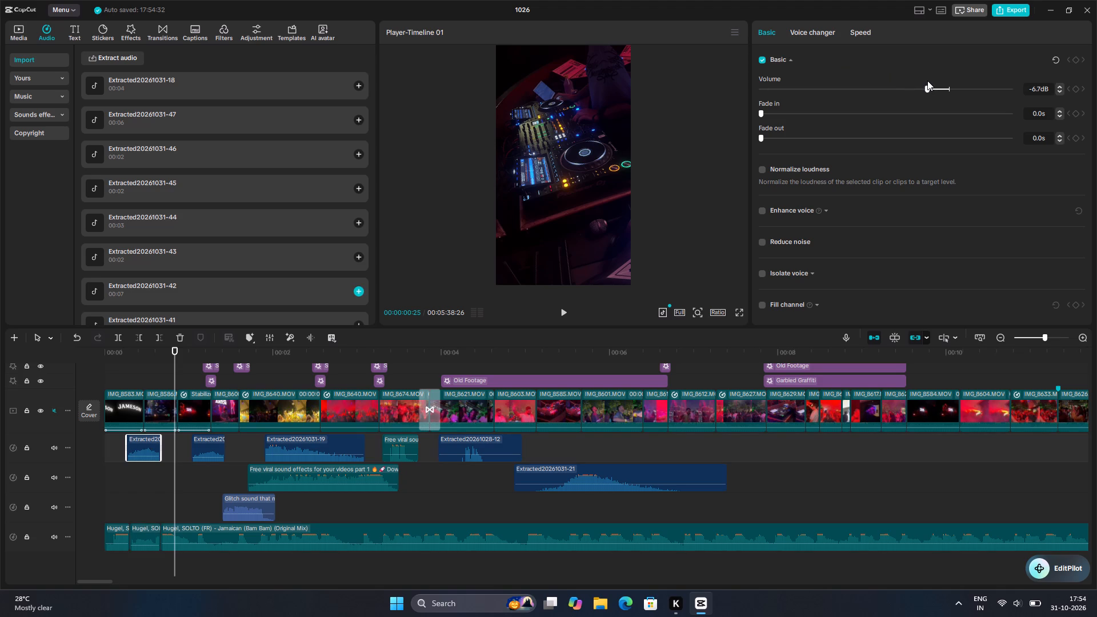
pyautogui.moveTo(927, 81); pyautogui.dragTo(926, 86)
pyautogui.moveTo(926, 86); pyautogui.dragTo(940, 87)
pyautogui.moveTo(940, 87); pyautogui.dragTo(944, 89)
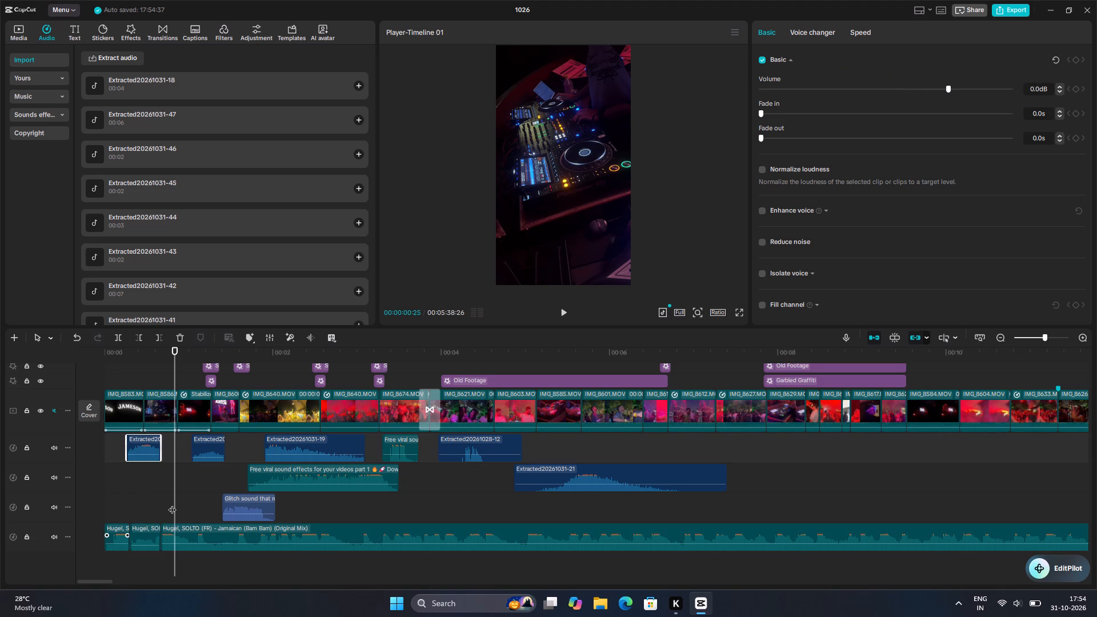
# Play the edit repeatedly from the start through about the first five seconds, checking the balance between music and sound effects.
pyautogui.moveTo(172, 504); pyautogui.dragTo(0, 486)
pyautogui.press('space')
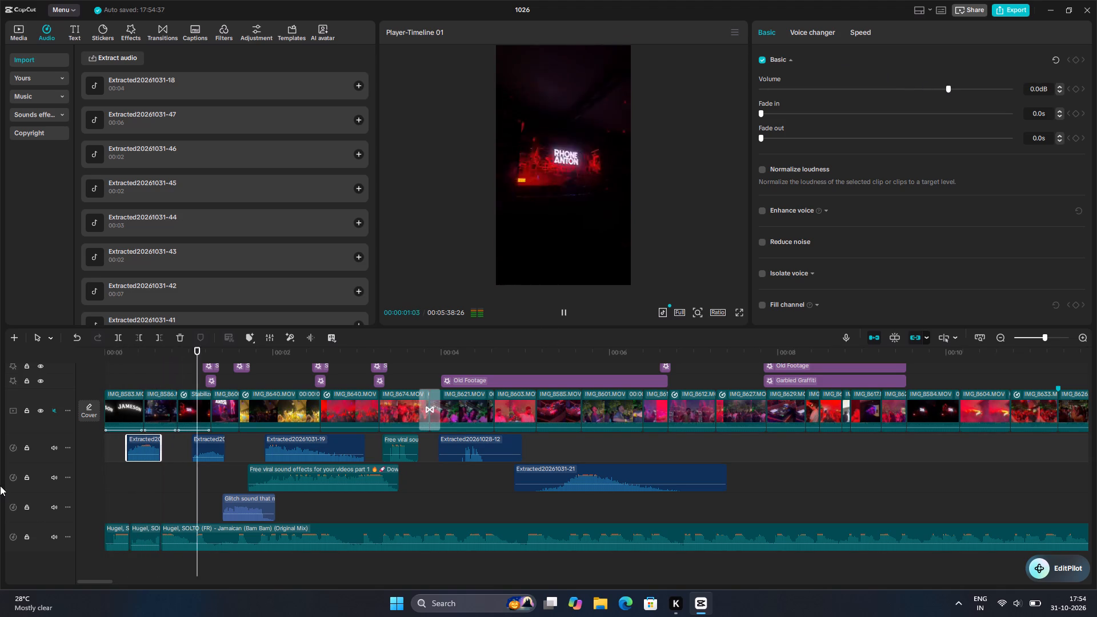
pyautogui.press('space')
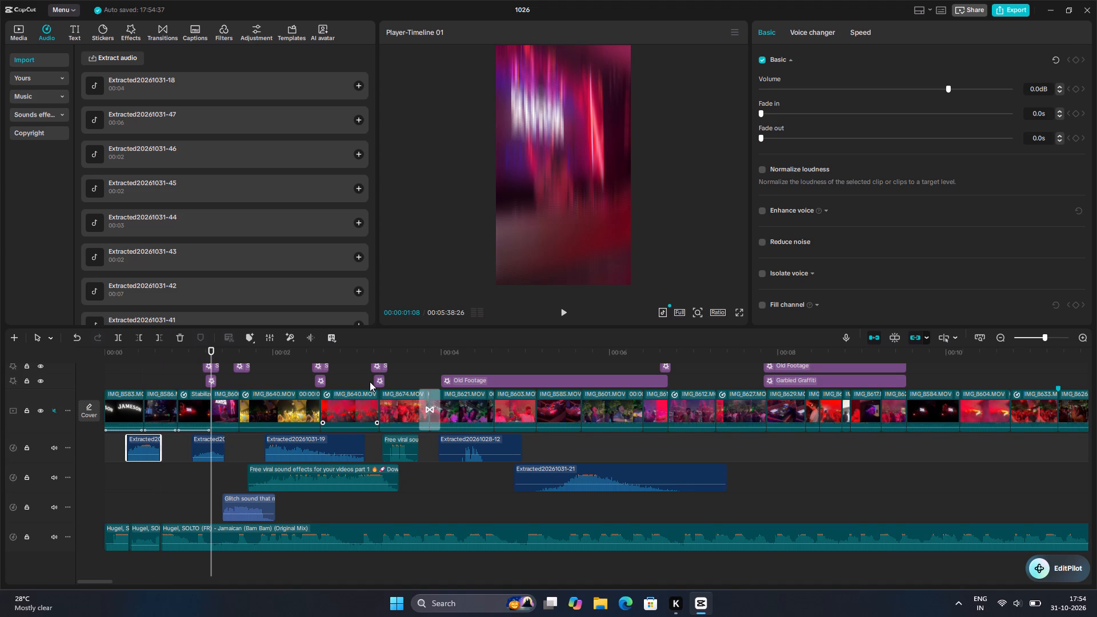
pyautogui.moveTo(210, 479); pyautogui.dragTo(0, 477)
pyautogui.press('space')
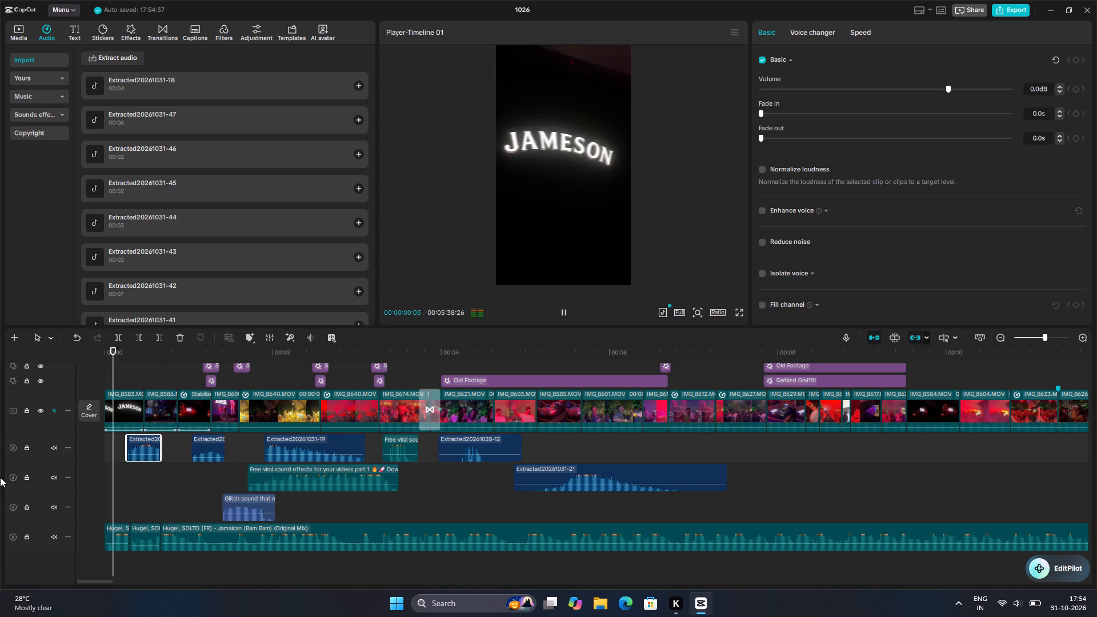
pyautogui.press('space')
pyautogui.press('space')
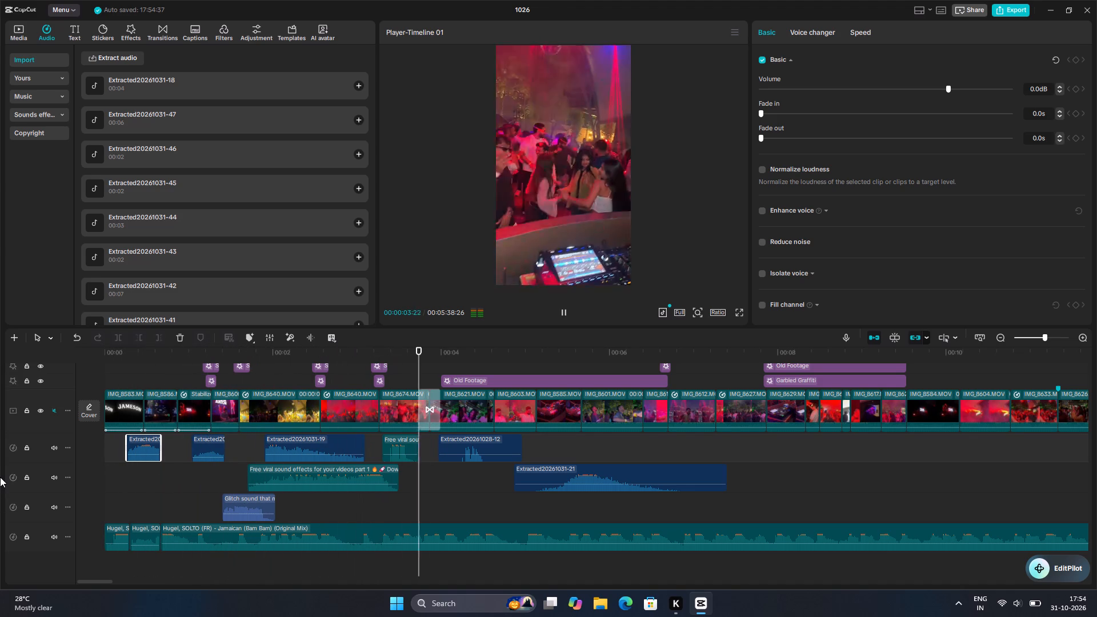
pyautogui.press('space')
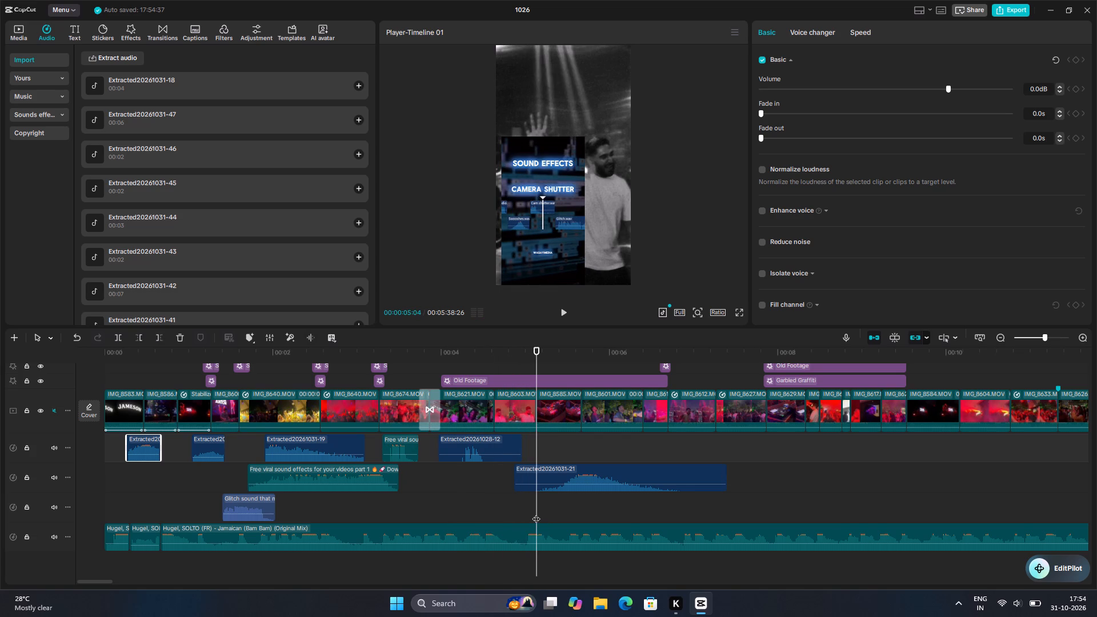
pyautogui.moveTo(536, 513); pyautogui.dragTo(0, 519)
pyautogui.keyDown('ctrl'); pyautogui.scroll(-5, 247, 559); pyautogui.keyUp('ctrl')
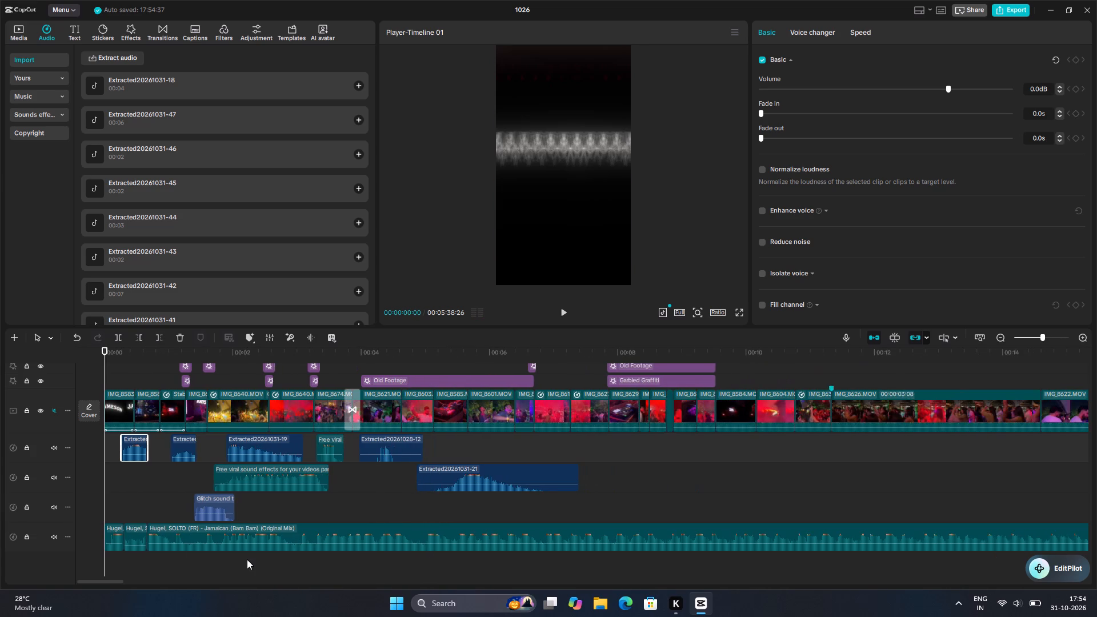
pyautogui.scroll(3, 247, 559)
pyautogui.scroll(-4, 247, 559)
pyautogui.scroll(4, 247, 559)
pyautogui.scroll(-5, 247, 559)
pyautogui.scroll(3, 247, 559)
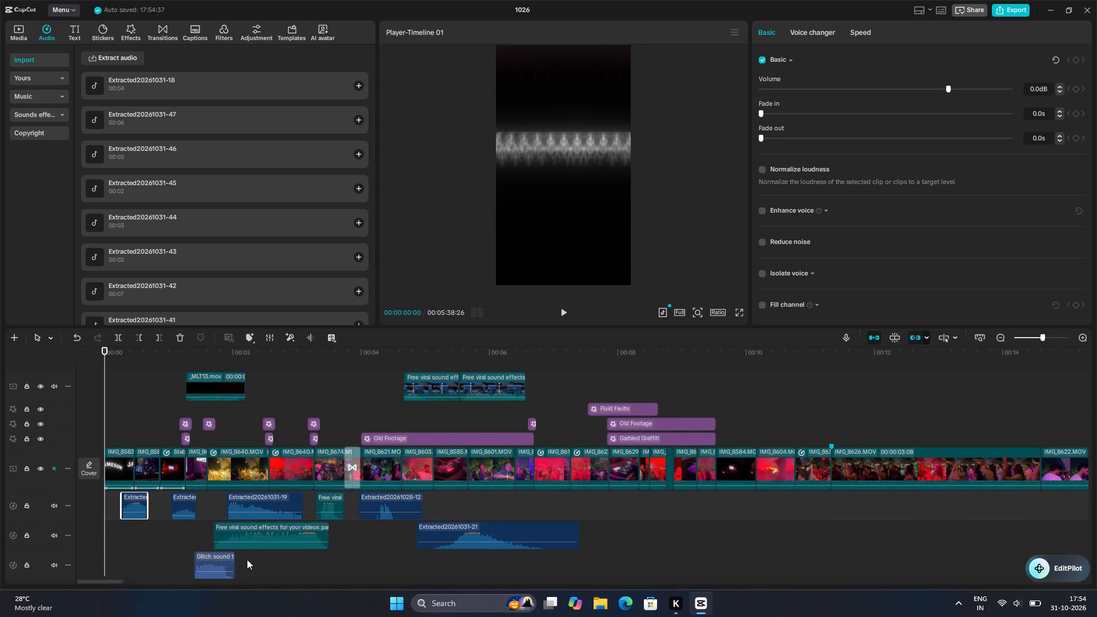
pyautogui.press('space')
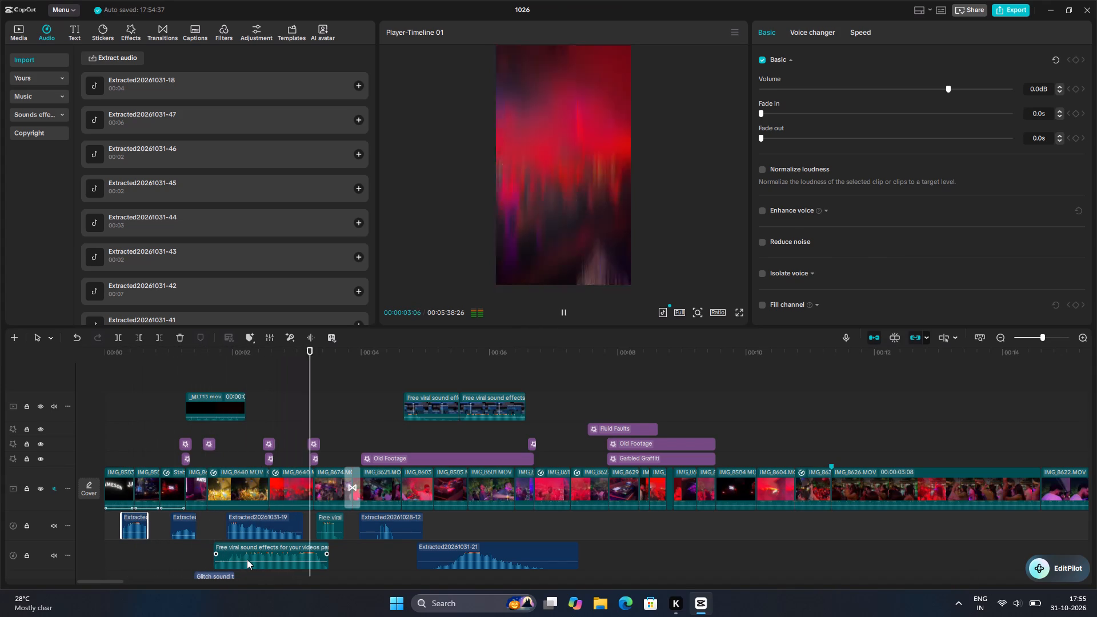
pyautogui.press('space')
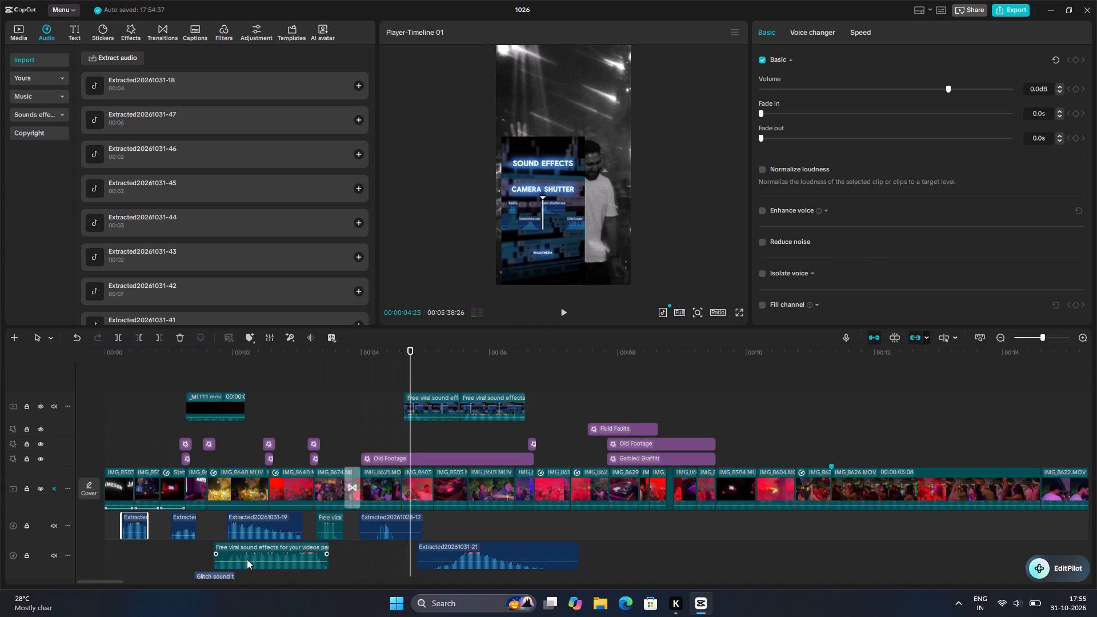
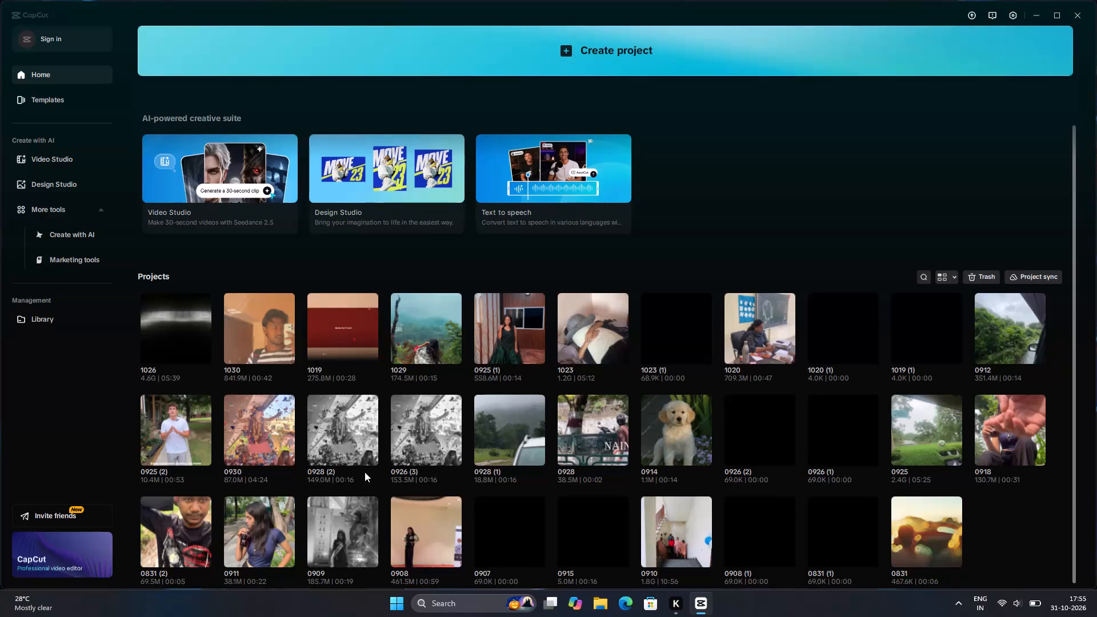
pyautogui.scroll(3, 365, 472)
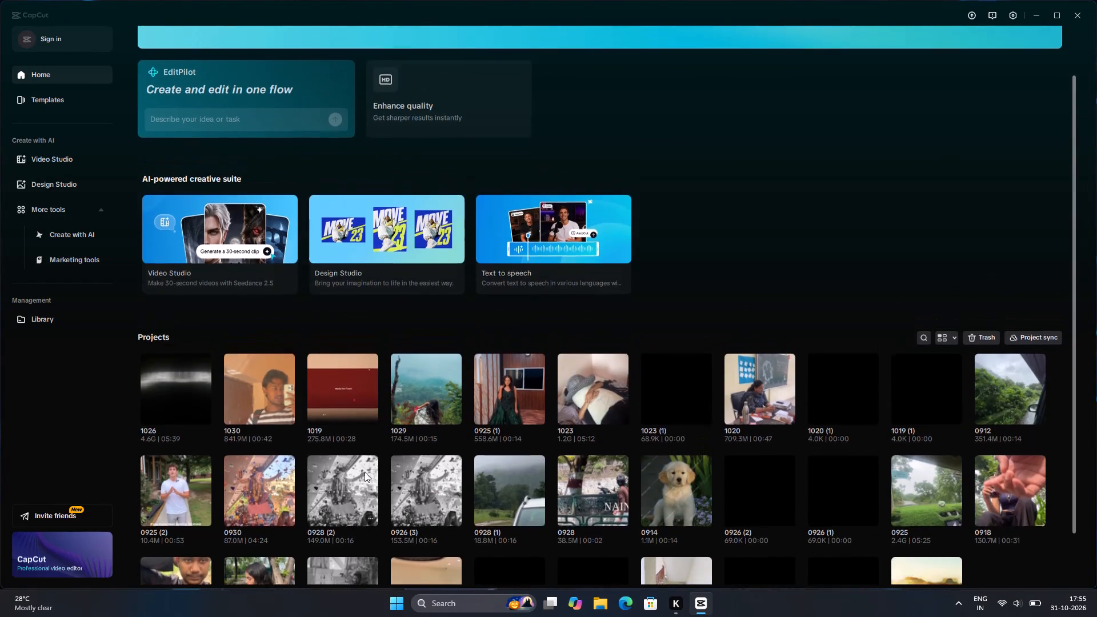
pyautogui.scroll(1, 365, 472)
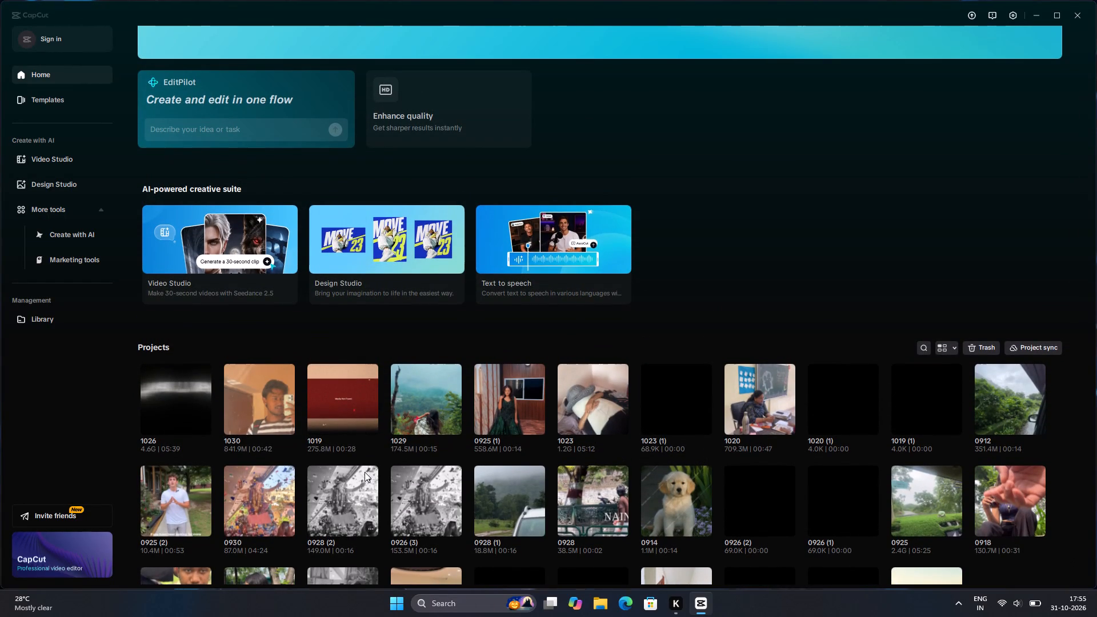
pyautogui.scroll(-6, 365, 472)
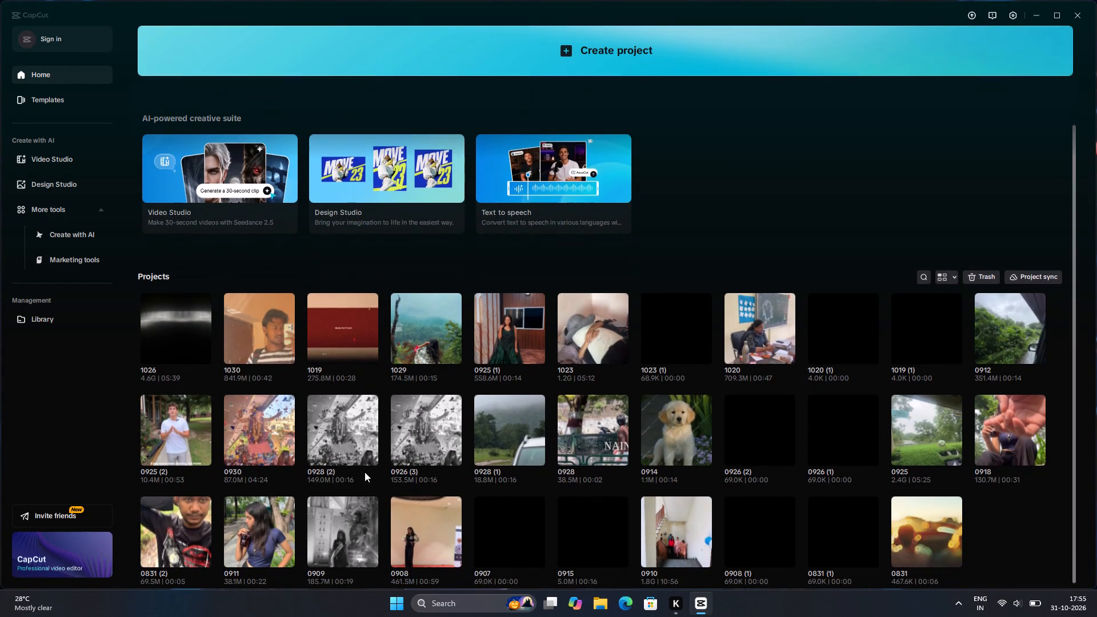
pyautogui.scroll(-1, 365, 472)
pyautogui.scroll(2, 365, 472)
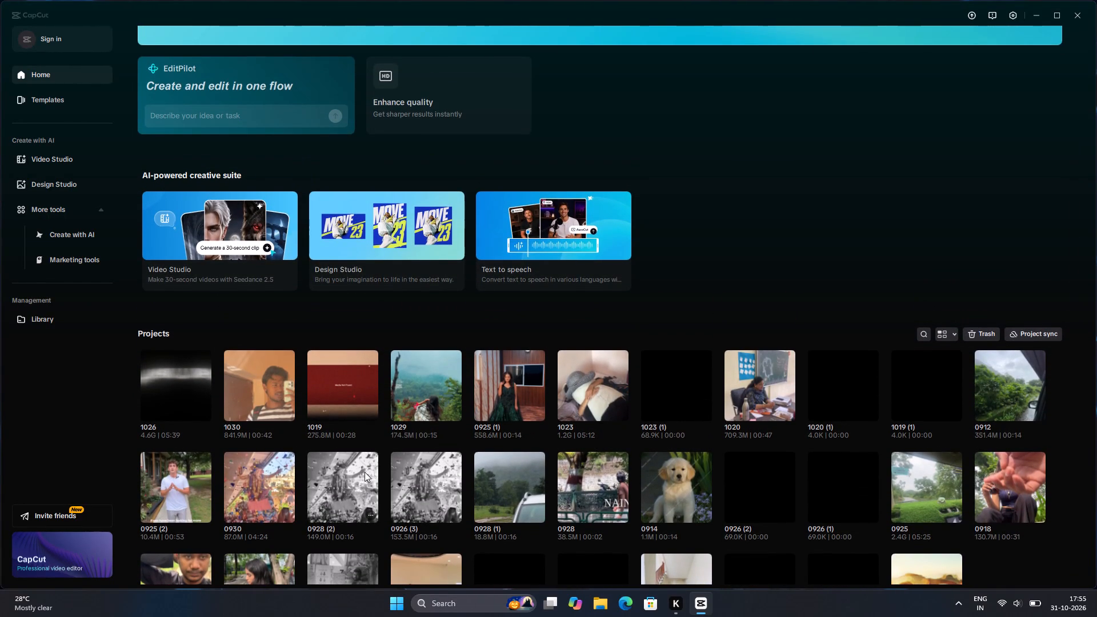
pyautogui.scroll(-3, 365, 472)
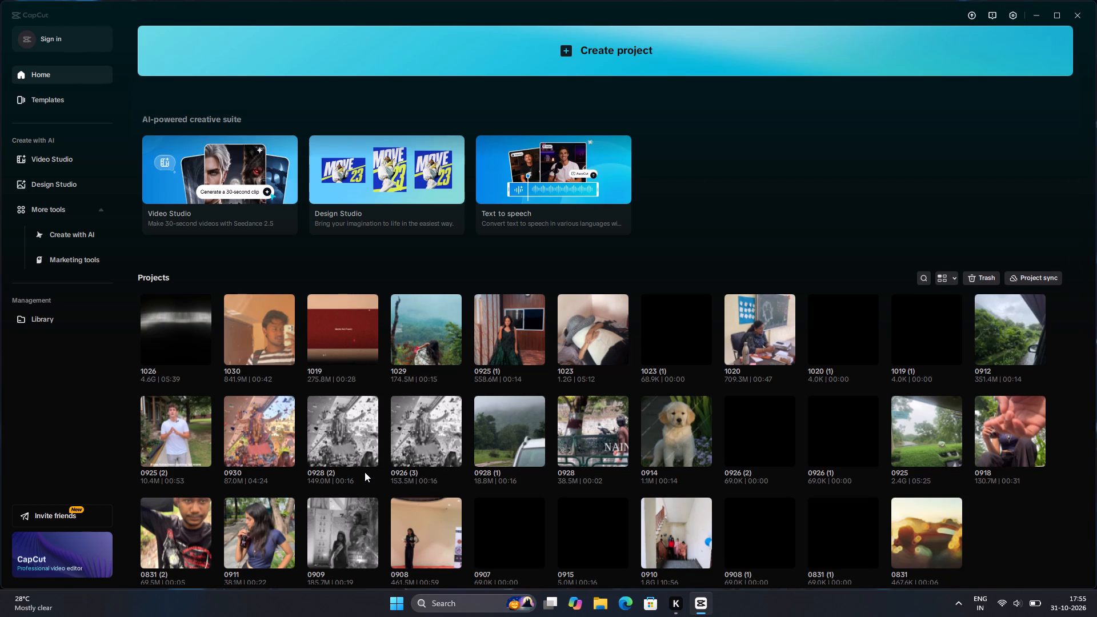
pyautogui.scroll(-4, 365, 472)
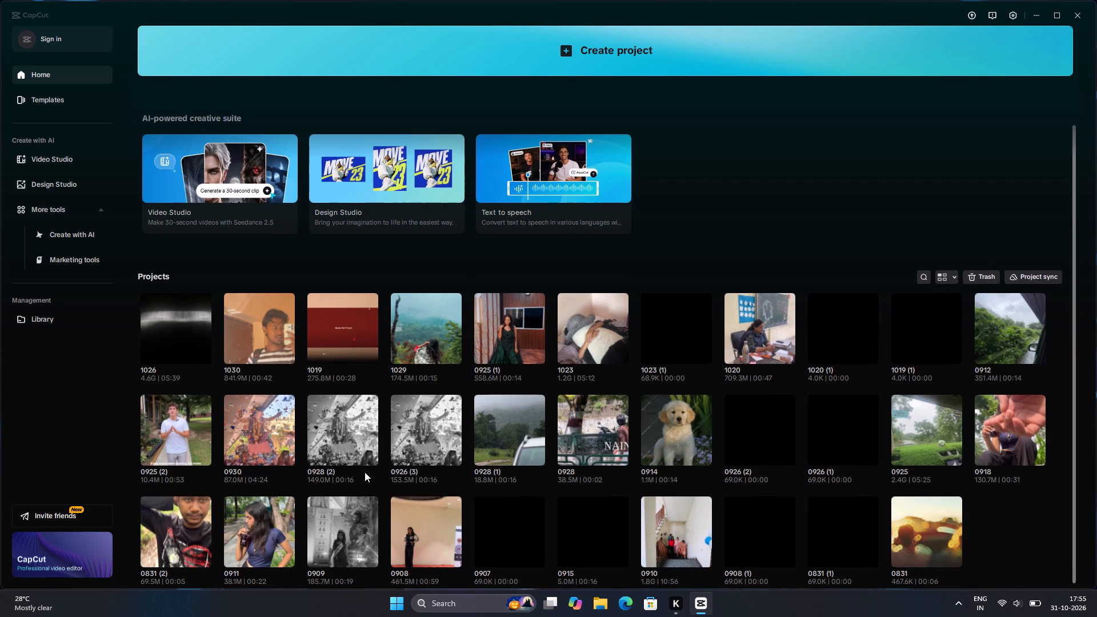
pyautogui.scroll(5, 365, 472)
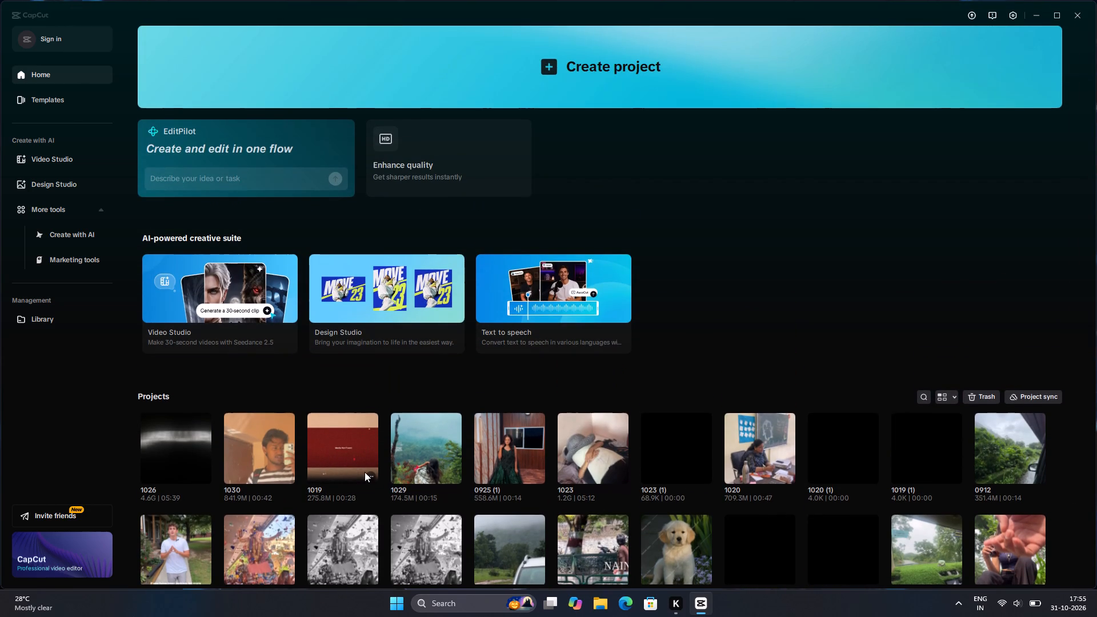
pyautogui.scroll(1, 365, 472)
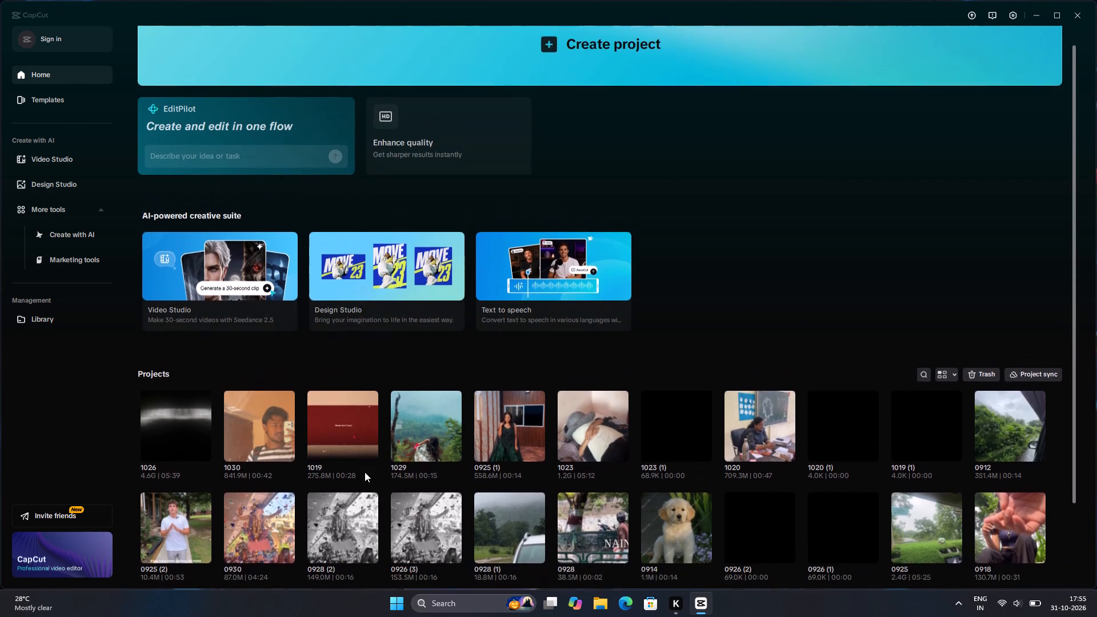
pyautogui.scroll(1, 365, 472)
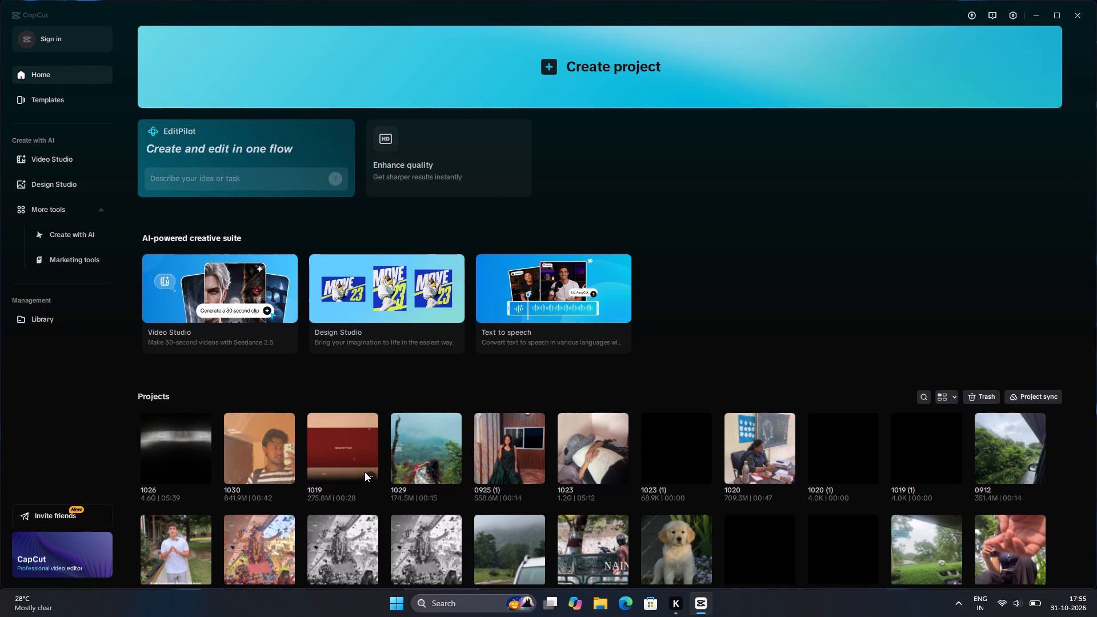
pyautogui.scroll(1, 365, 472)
# Close the video editor from its home screen, returning to the desktop.
pyautogui.click(1075, 10)
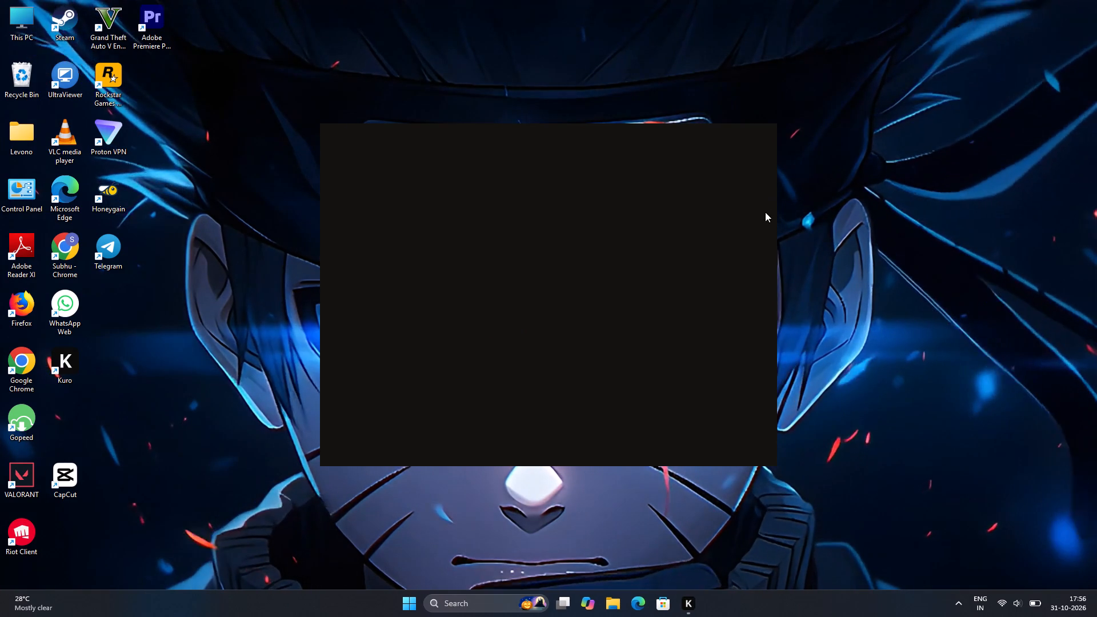